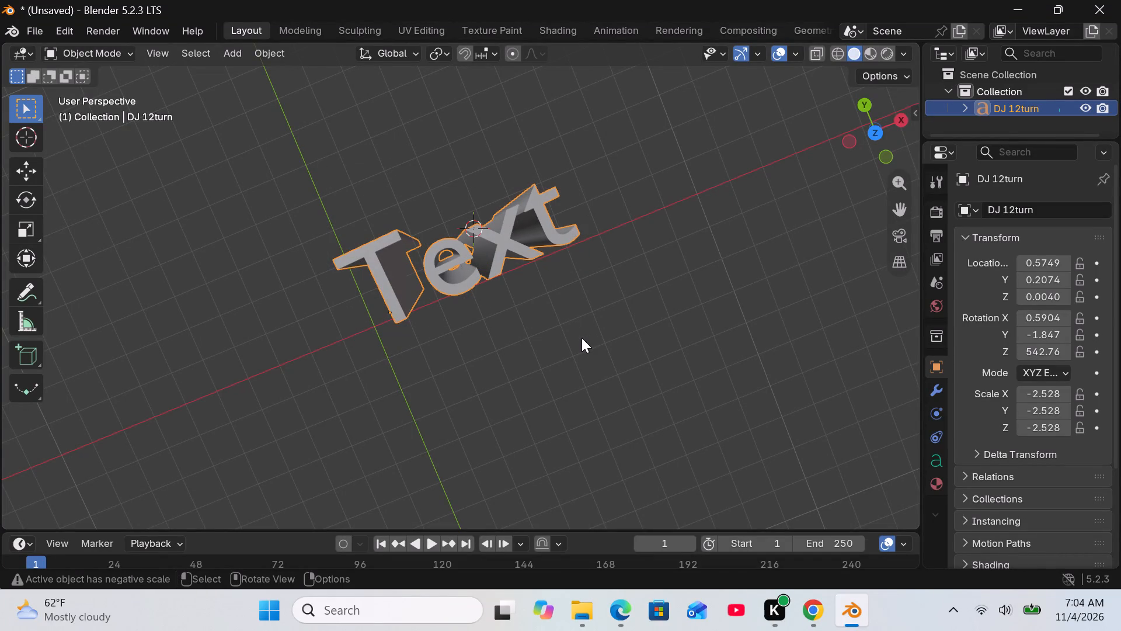
Delete the 3D text object from the scene.
key("Delete")
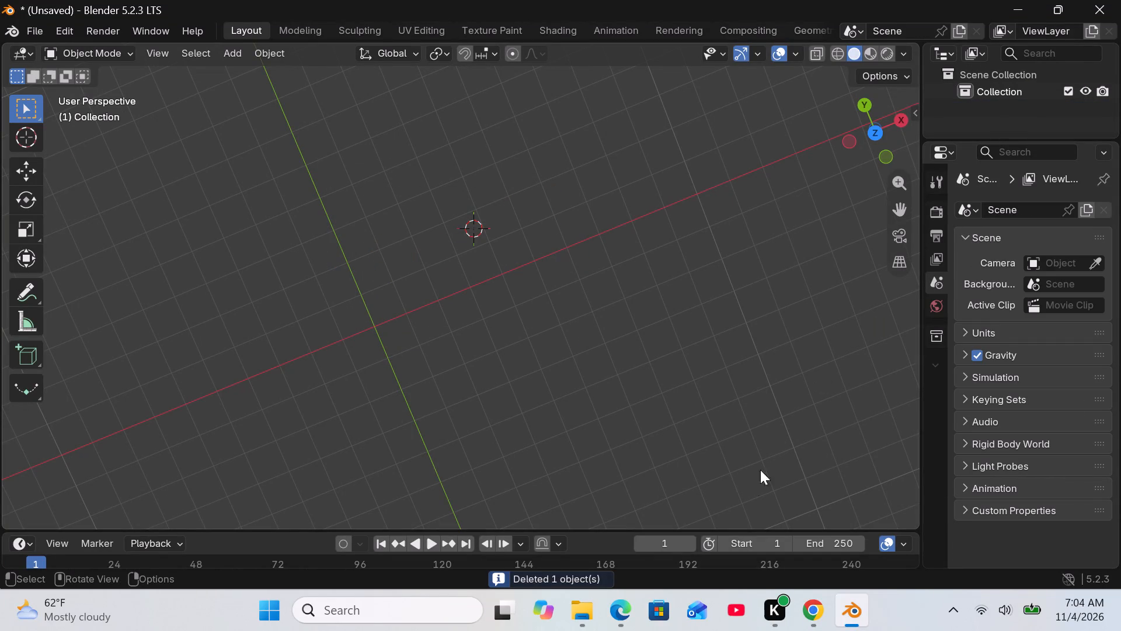
Open the 2022-FIFA-World-Cup-Performance-Sample-Data workbook from the excel sheet data folder in Downloads in Excel and enable editing.
left_click(587, 603)
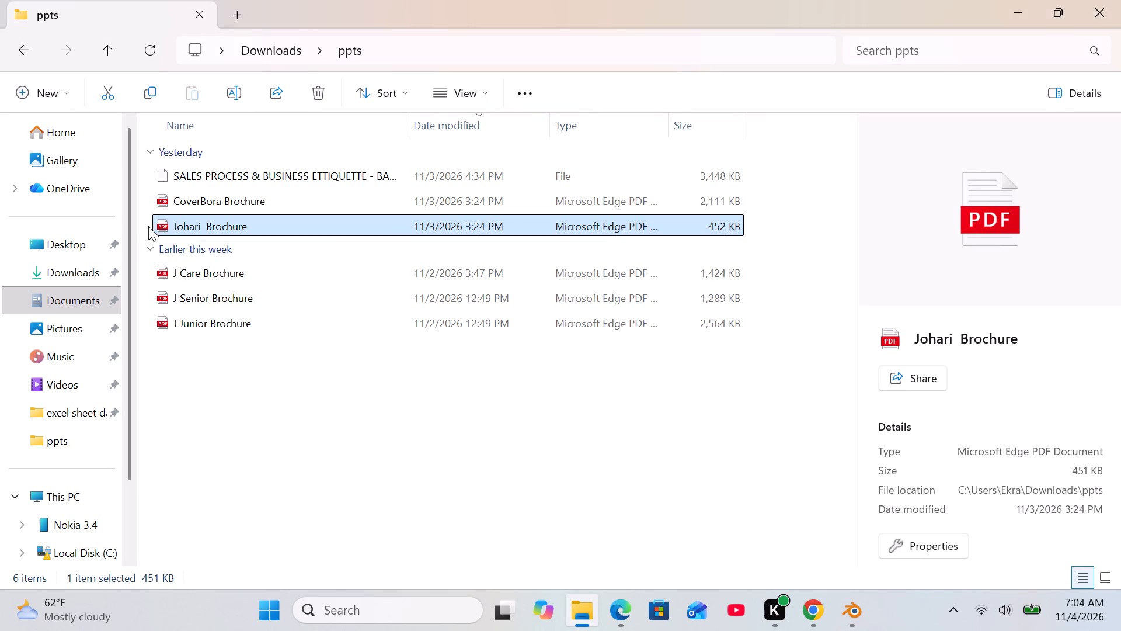
left_click(36, 58)
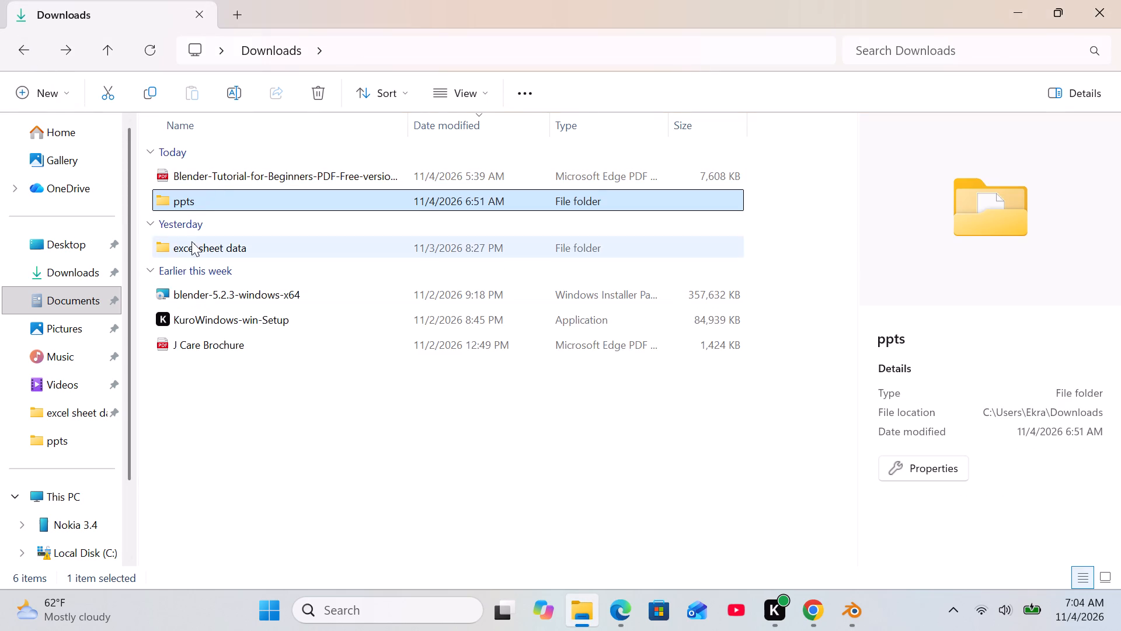
double_click(202, 240)
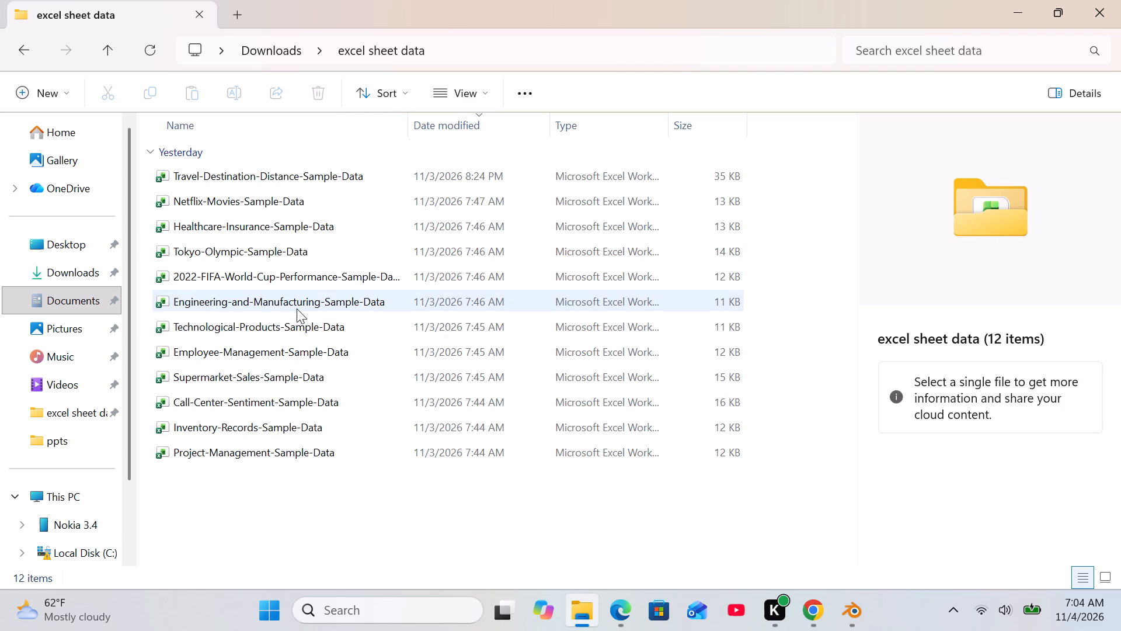
double_click(292, 282)
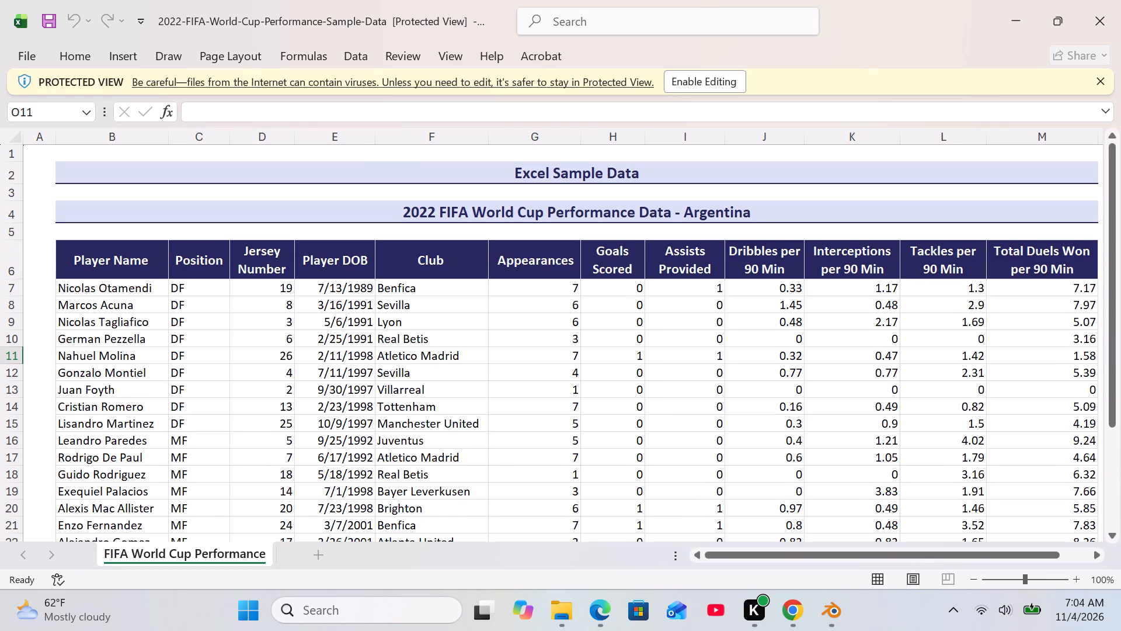
left_click(708, 71)
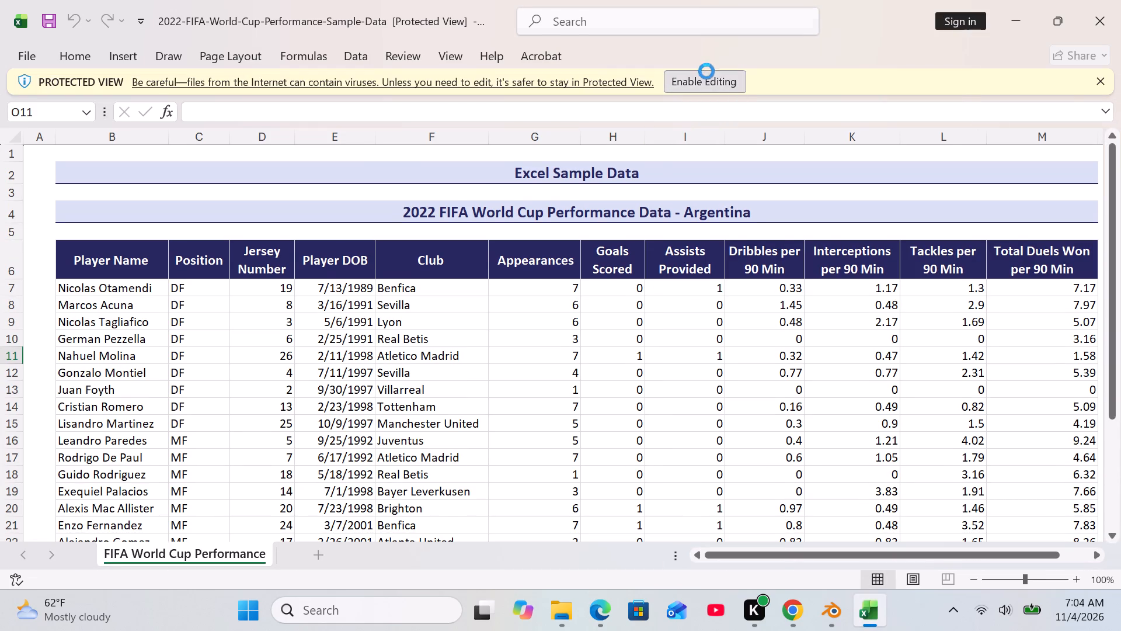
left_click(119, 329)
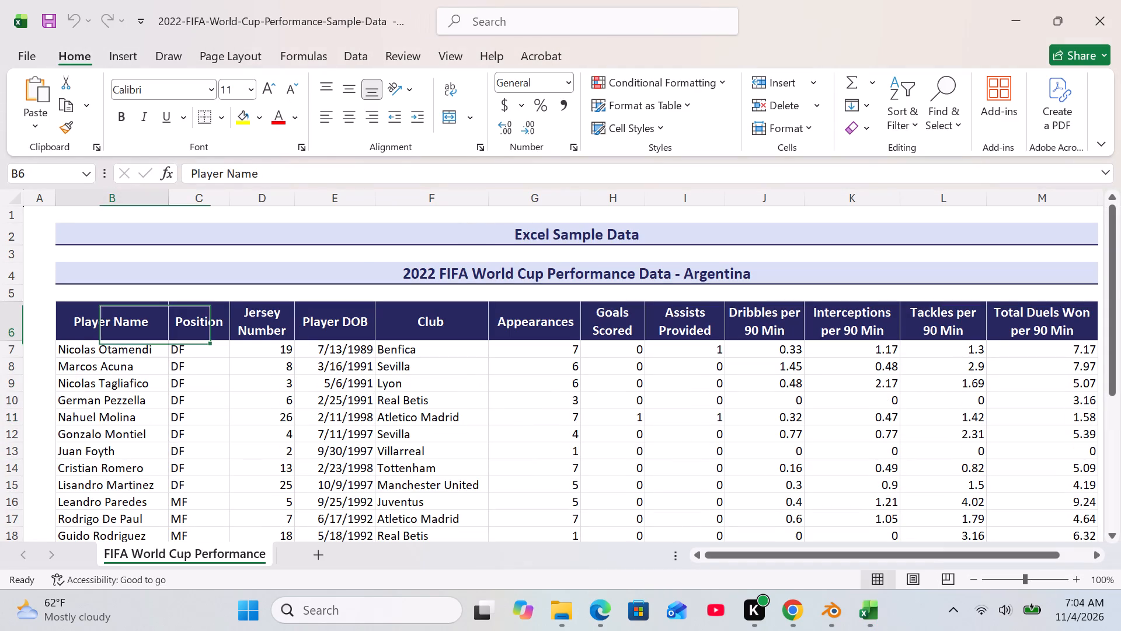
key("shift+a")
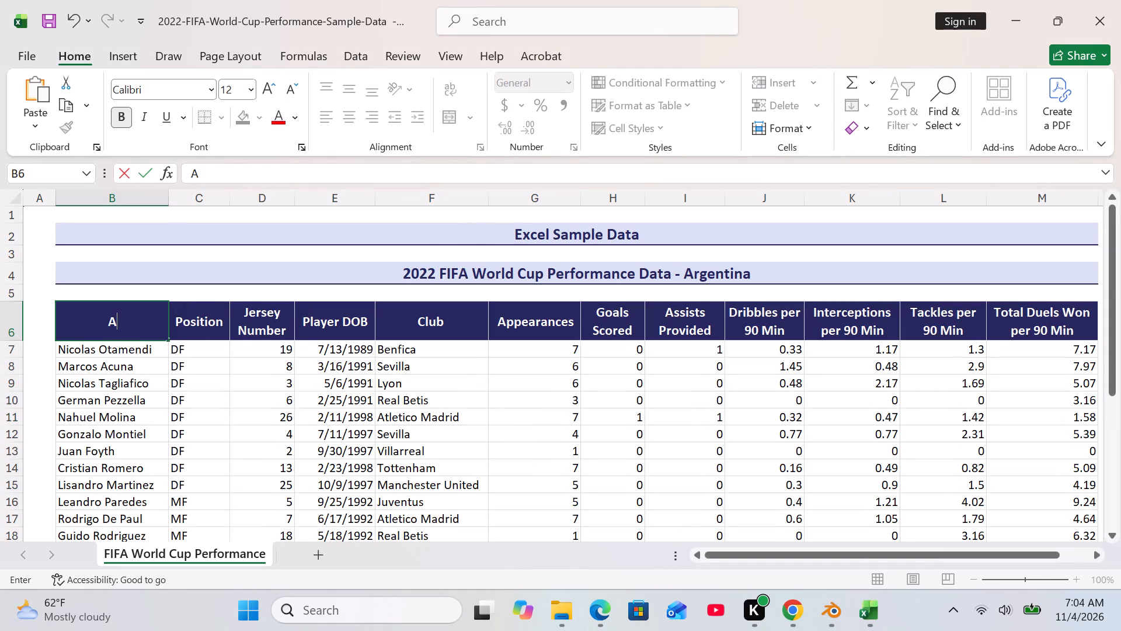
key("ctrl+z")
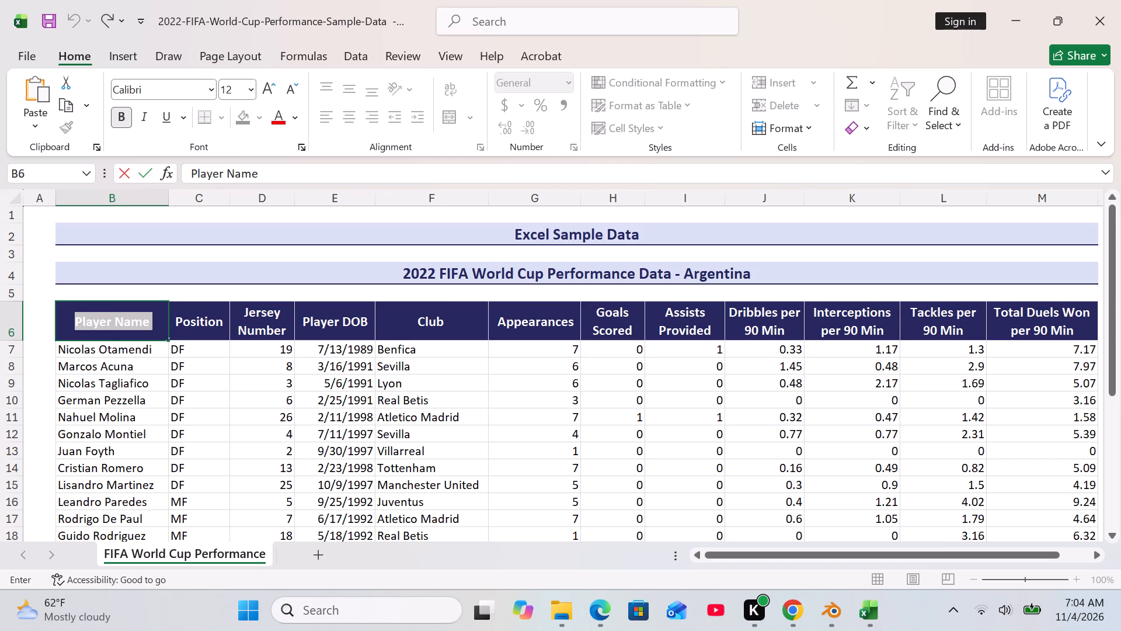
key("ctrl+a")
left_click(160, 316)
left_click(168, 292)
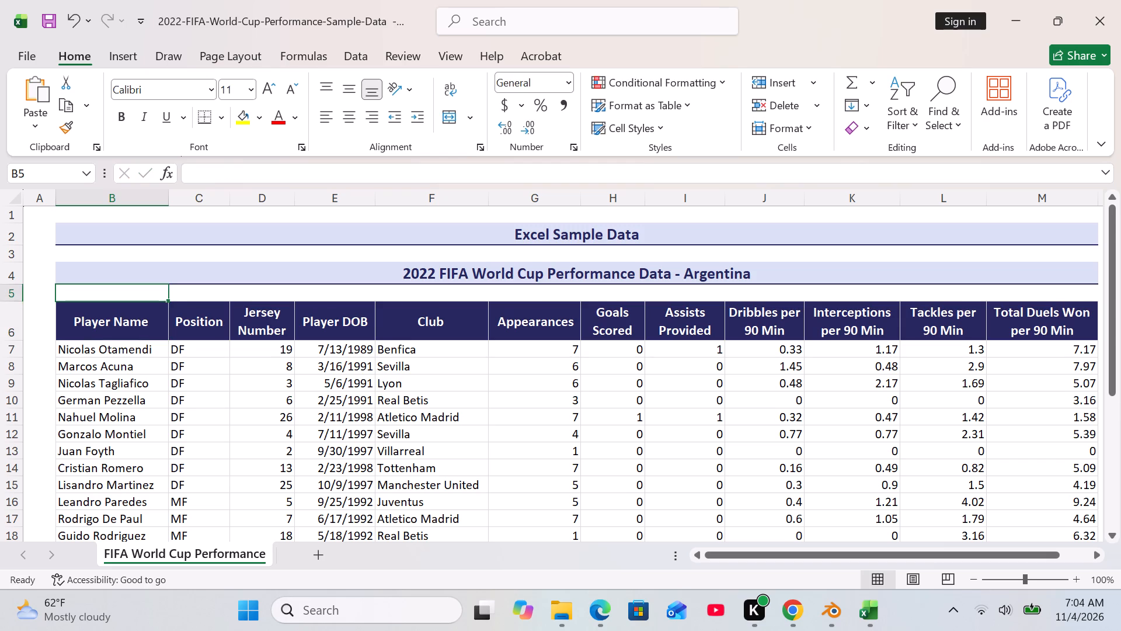
Insert a PivotTable on a new worksheet from the full player performance table, range B6:M32.
left_click(156, 317)
key("ctrl+a")
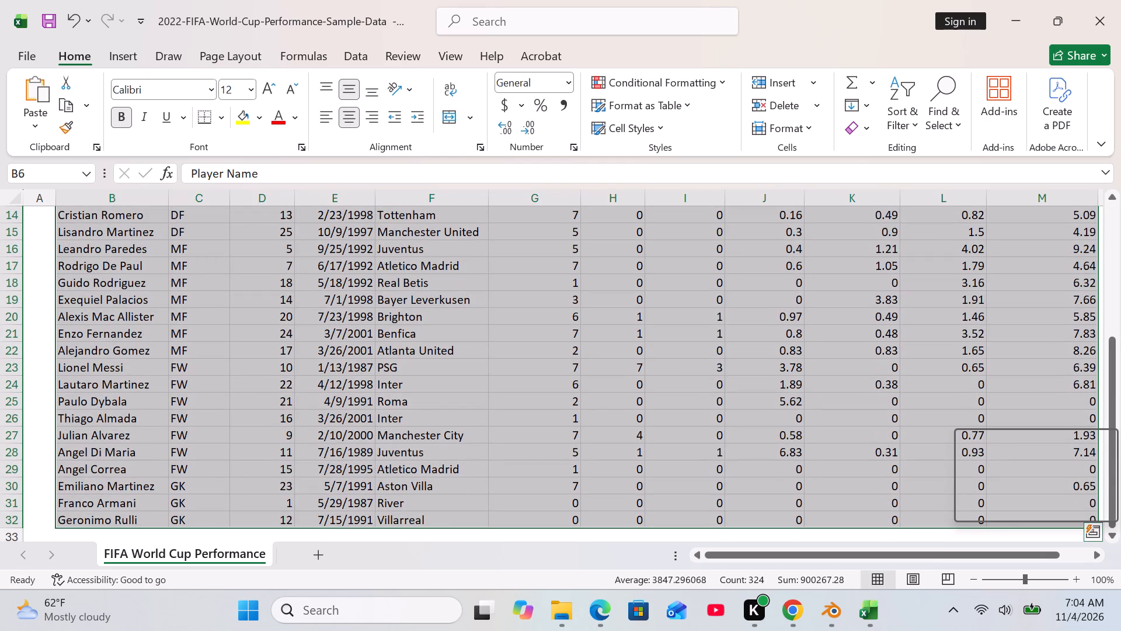
left_click(132, 53)
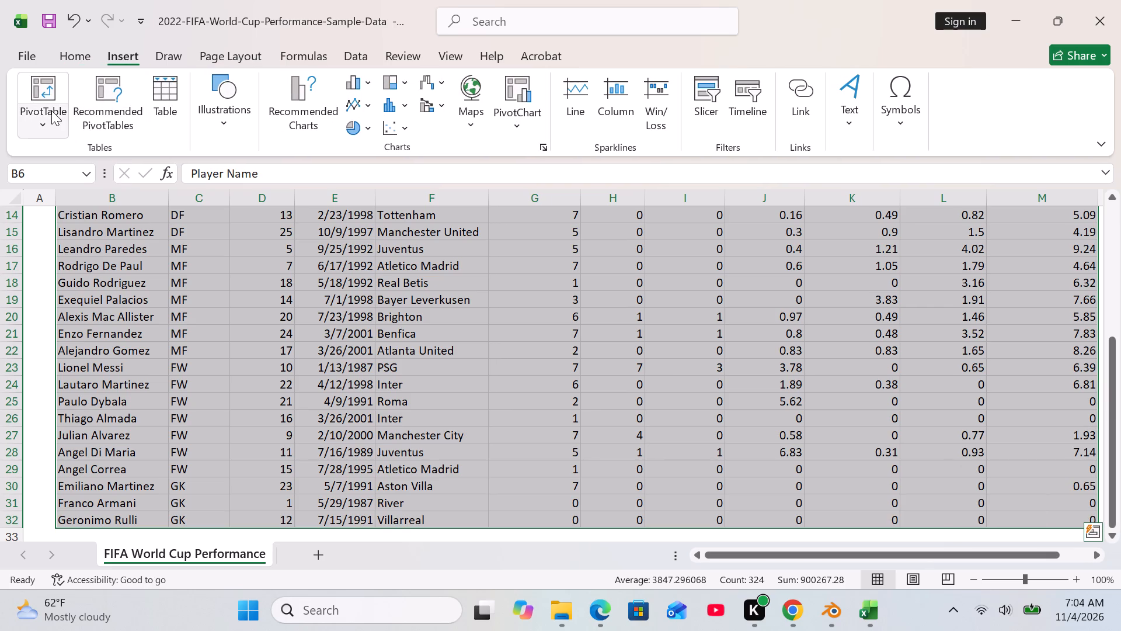
left_click(51, 110)
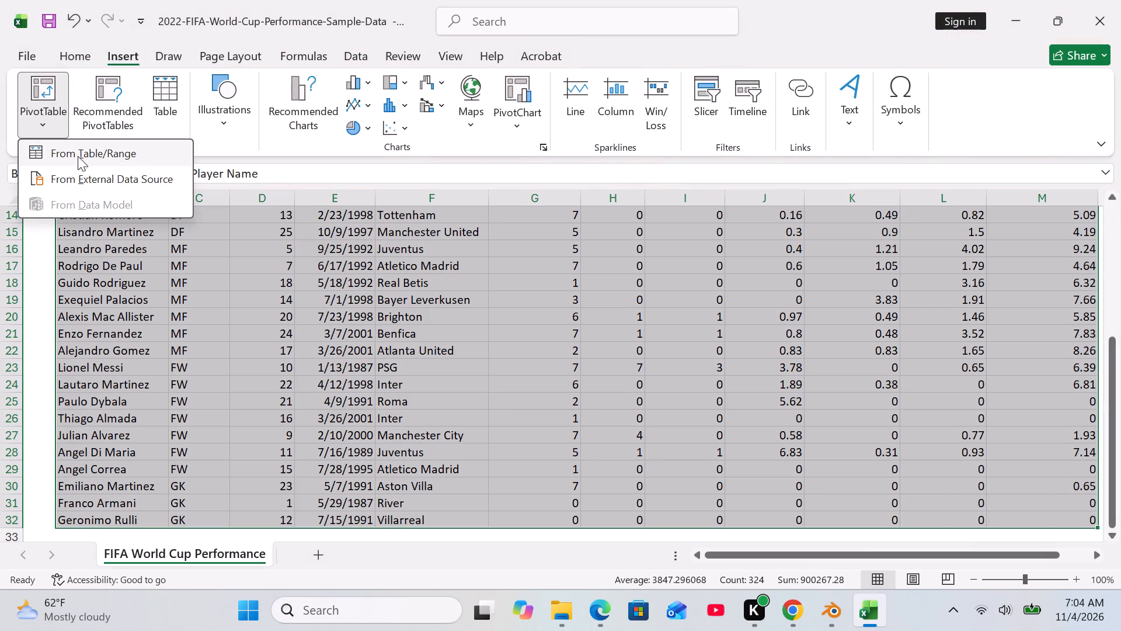
left_click(91, 158)
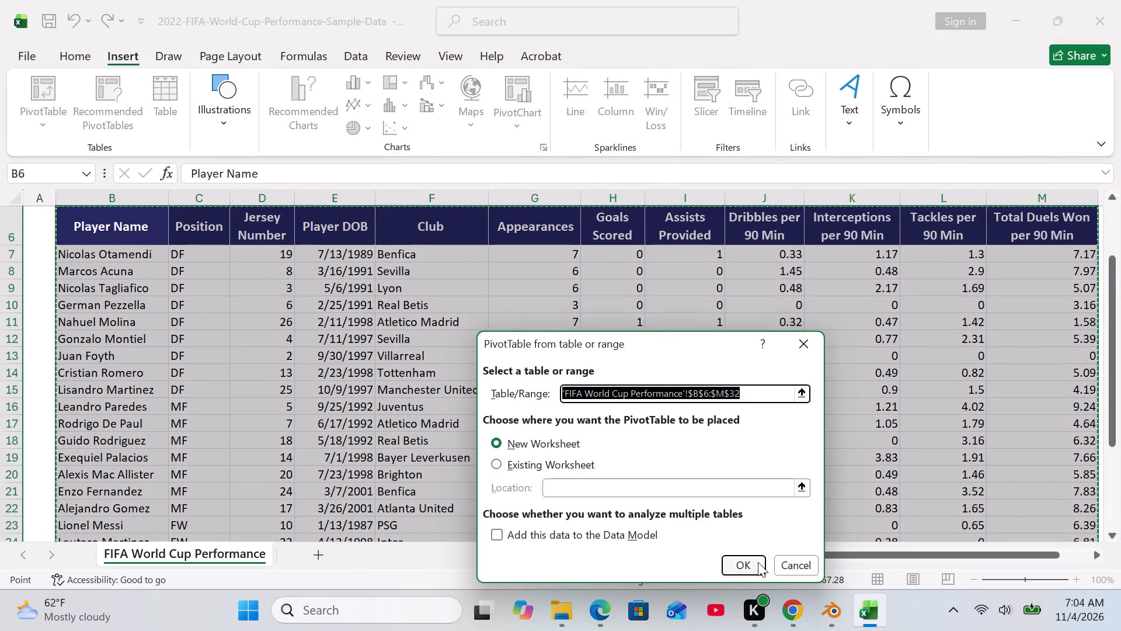
left_click(761, 563)
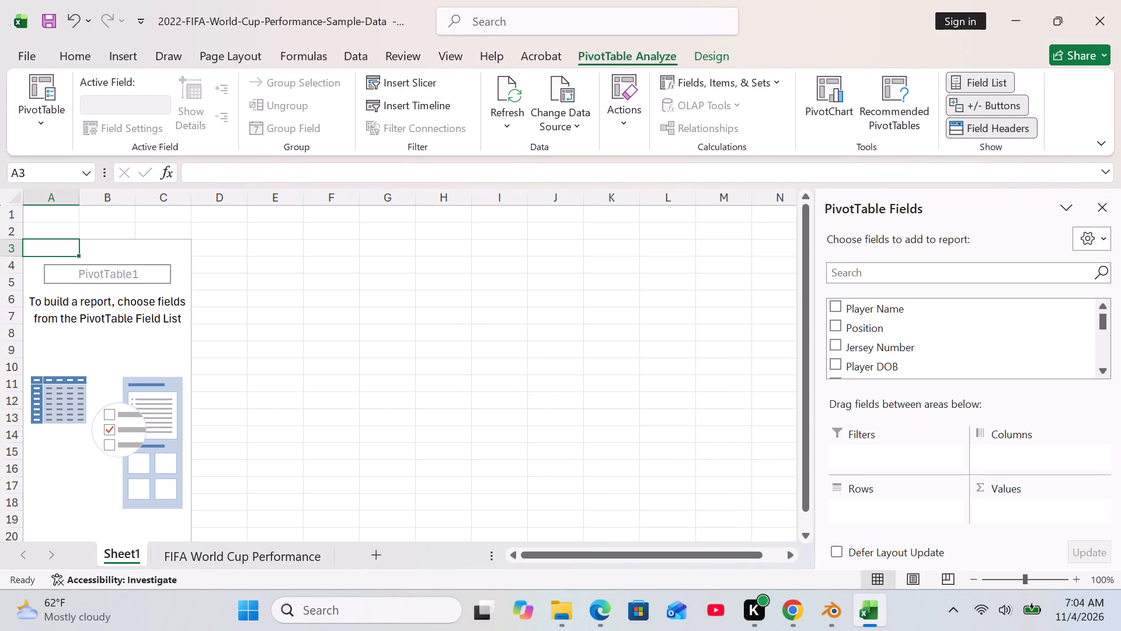
Build the PivotTable with Player Name as rows and the sum of Goals Scored as values.
left_click(833, 310)
scroll(898, 356, "down", 2)
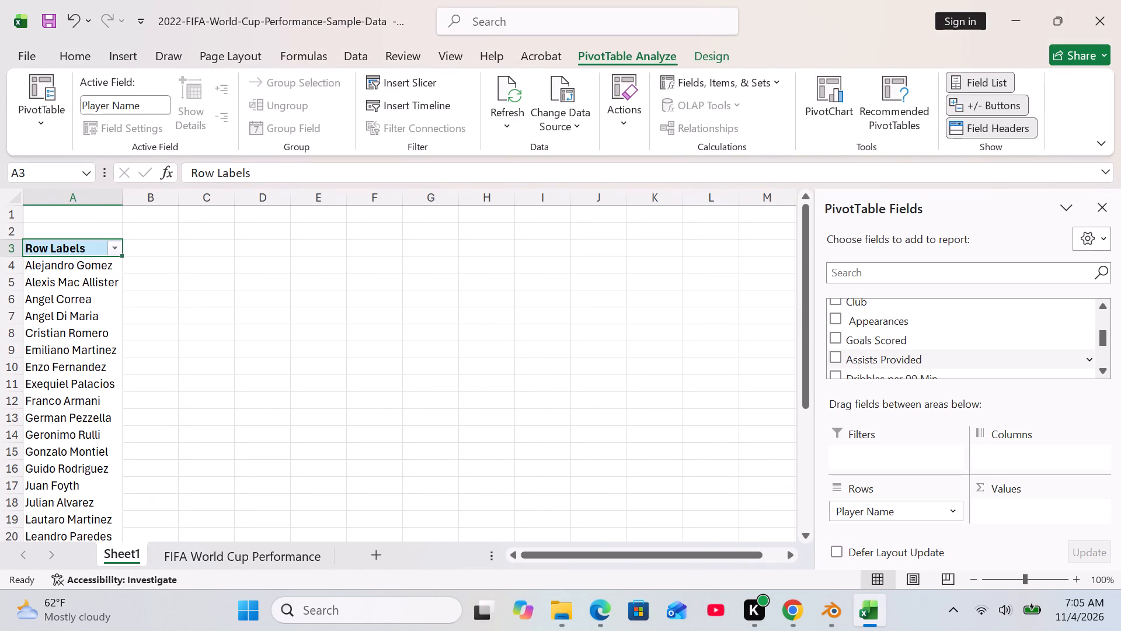
left_click(834, 339)
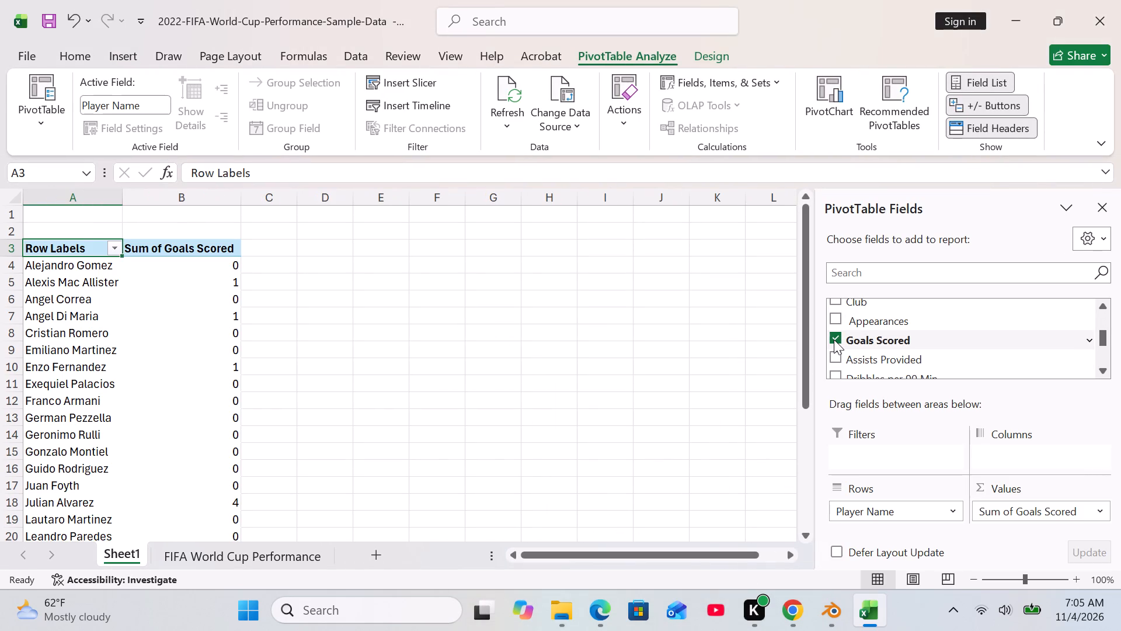
Copy the whole player goals PivotTable and paste the duplicate below it at cell A33.
scroll(608, 320, "down", 6)
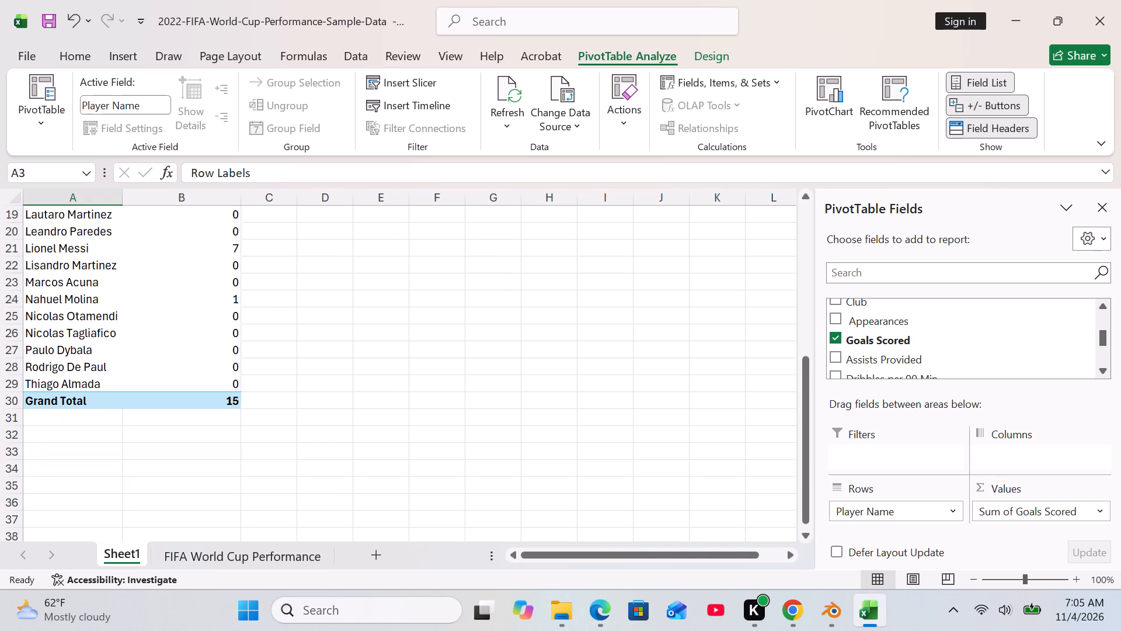
scroll(608, 320, "up", 6)
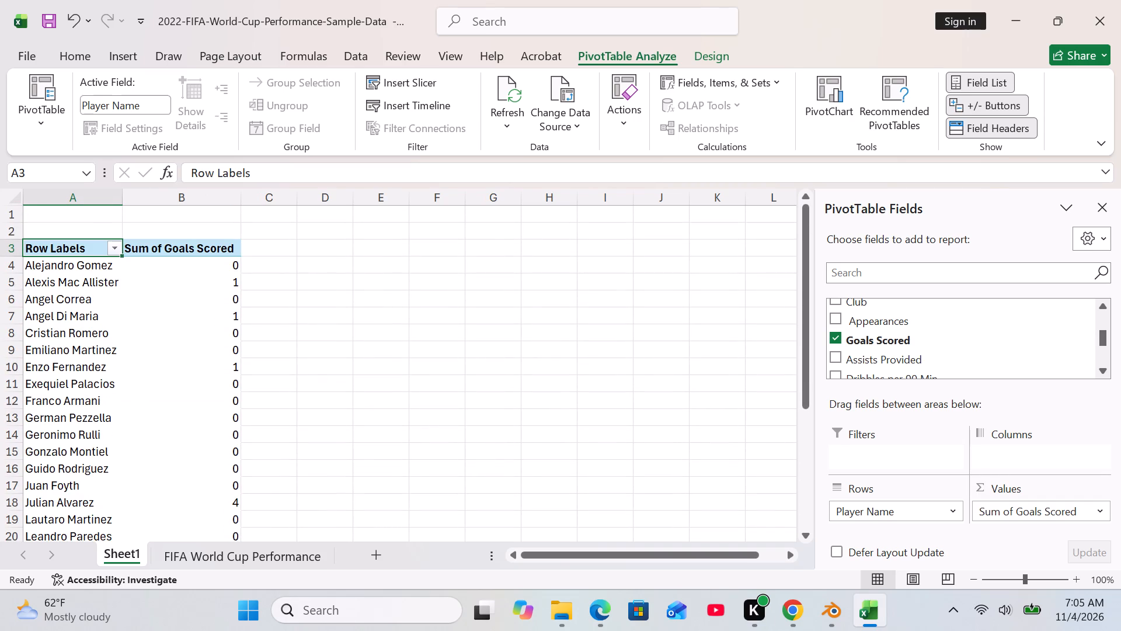
left_click(87, 251)
key("ctrl+a")
key("ctrl+c")
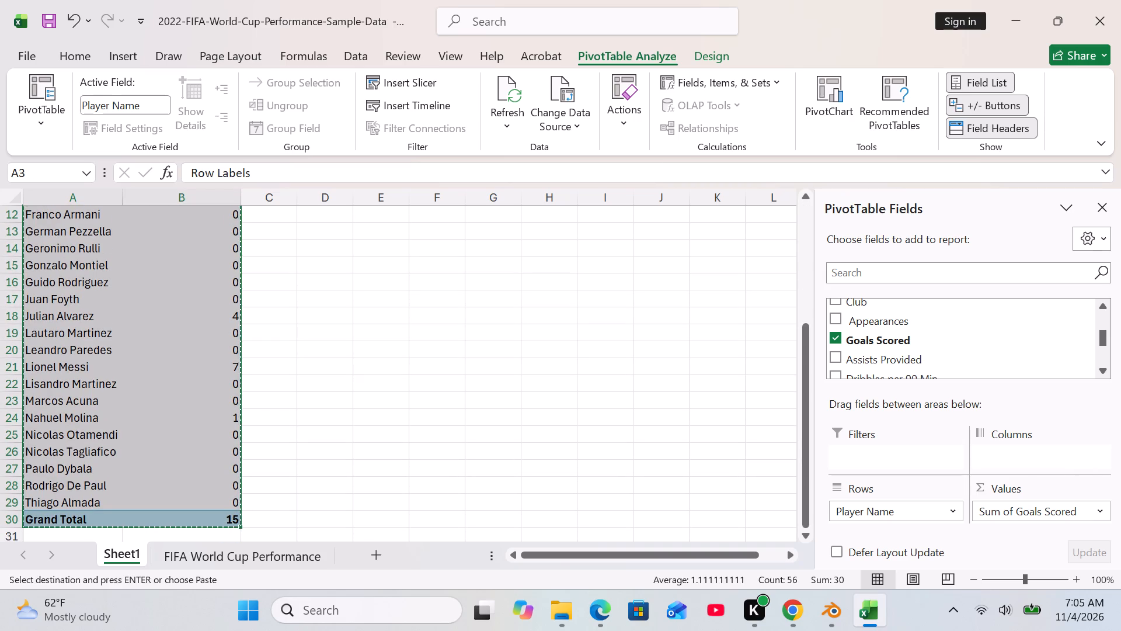
scroll(304, 347, "down", 5)
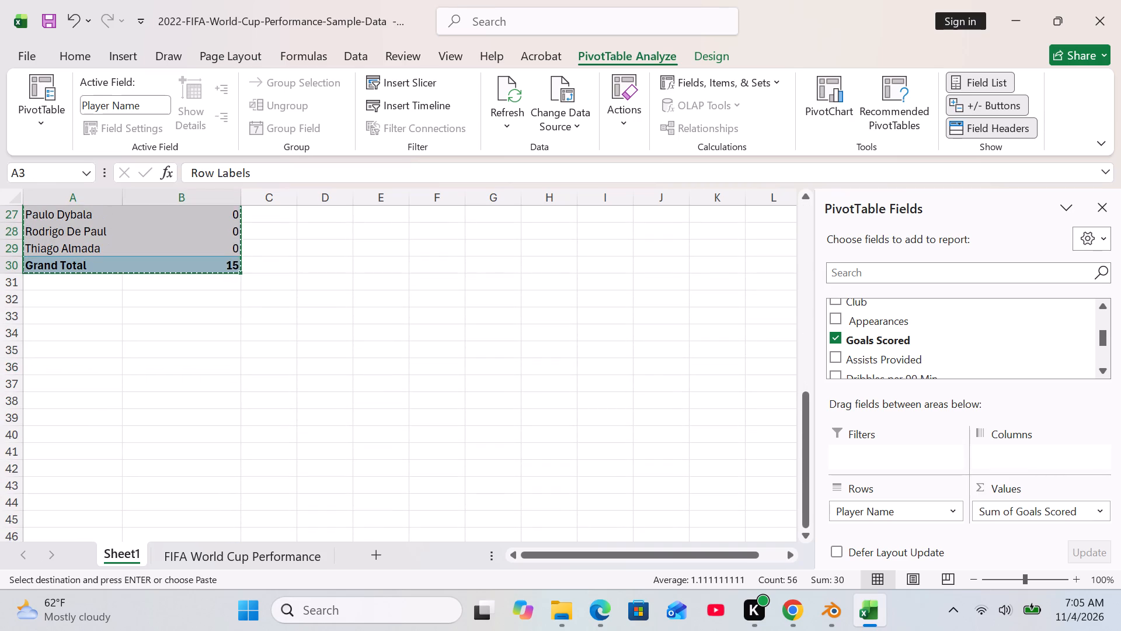
left_click(86, 323)
key("ctrl+v")
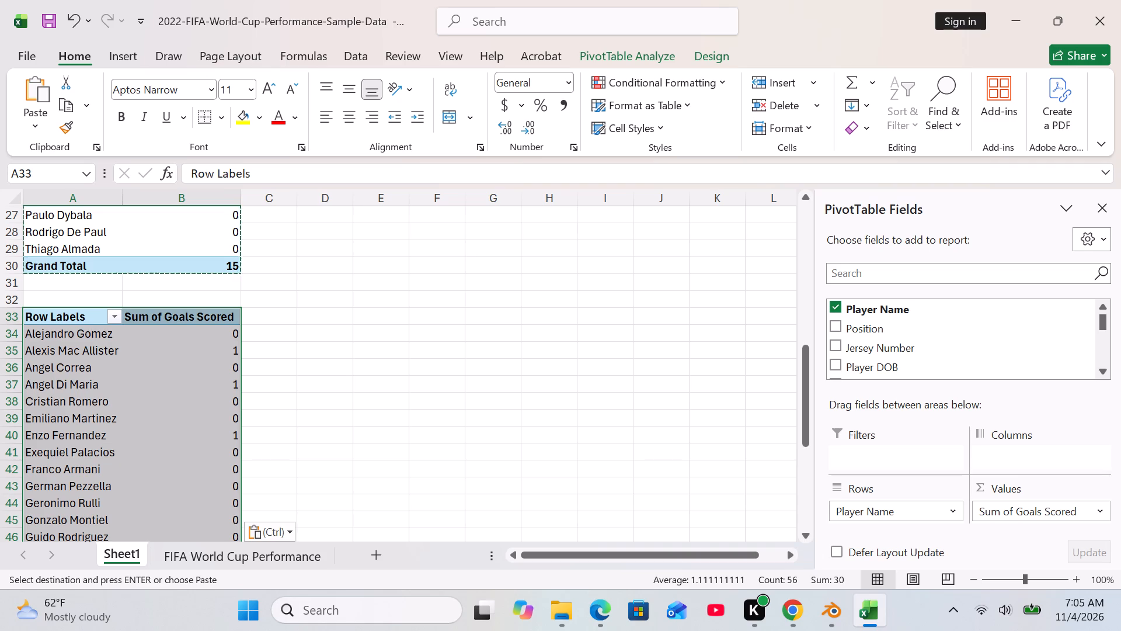
Replace Player Name with Club as the row field of the duplicated PivotTable.
scroll(940, 341, "down", 1)
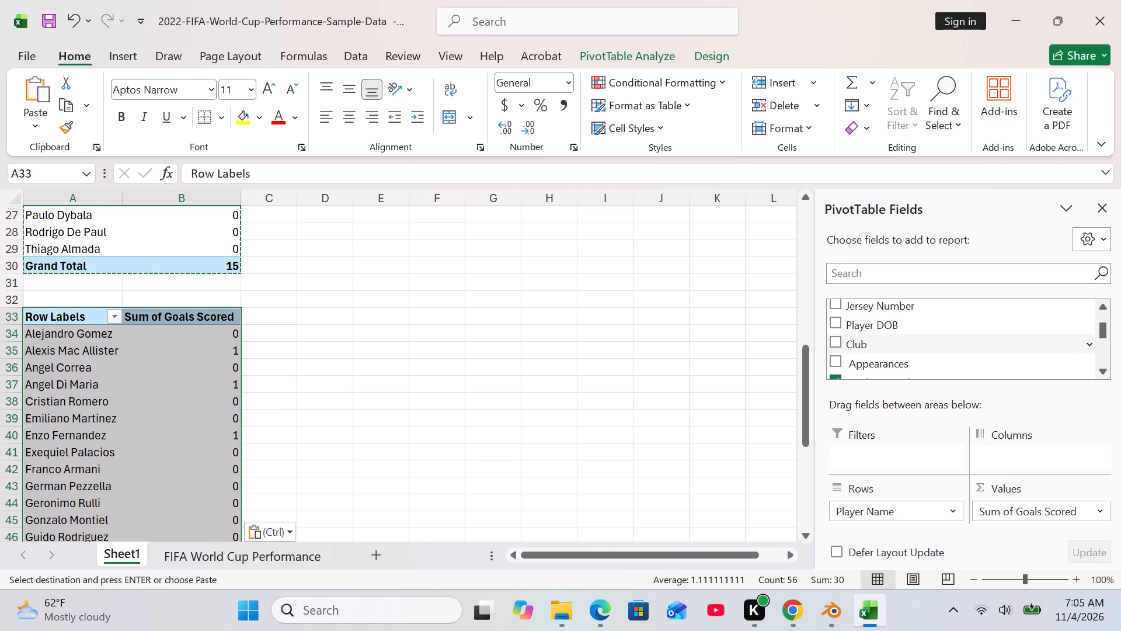
scroll(940, 341, "down", 1)
scroll(940, 341, "up", 1)
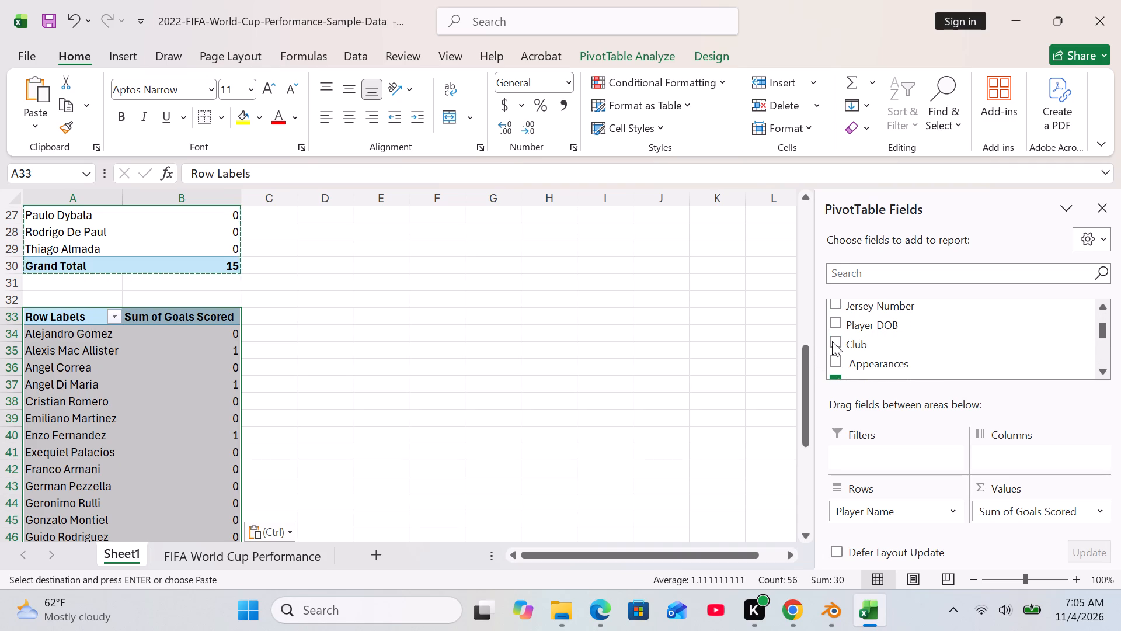
left_click(838, 339)
scroll(838, 340, "up", 2)
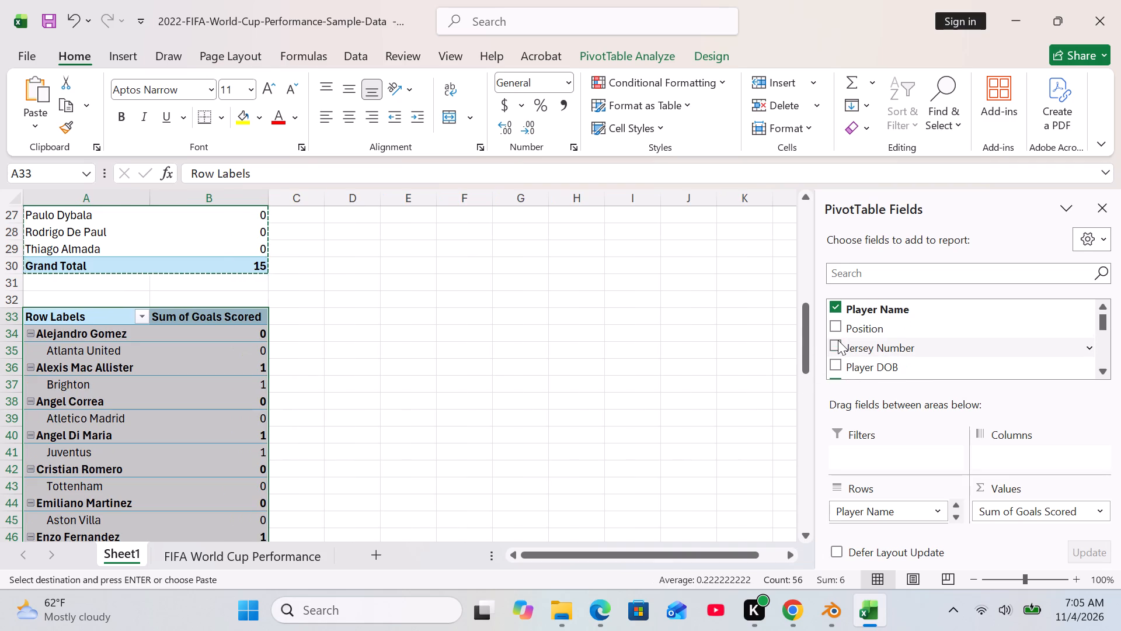
left_click(836, 307)
Look through the available PivotTable fields for the club goals summary.
scroll(927, 378, "down", 4)
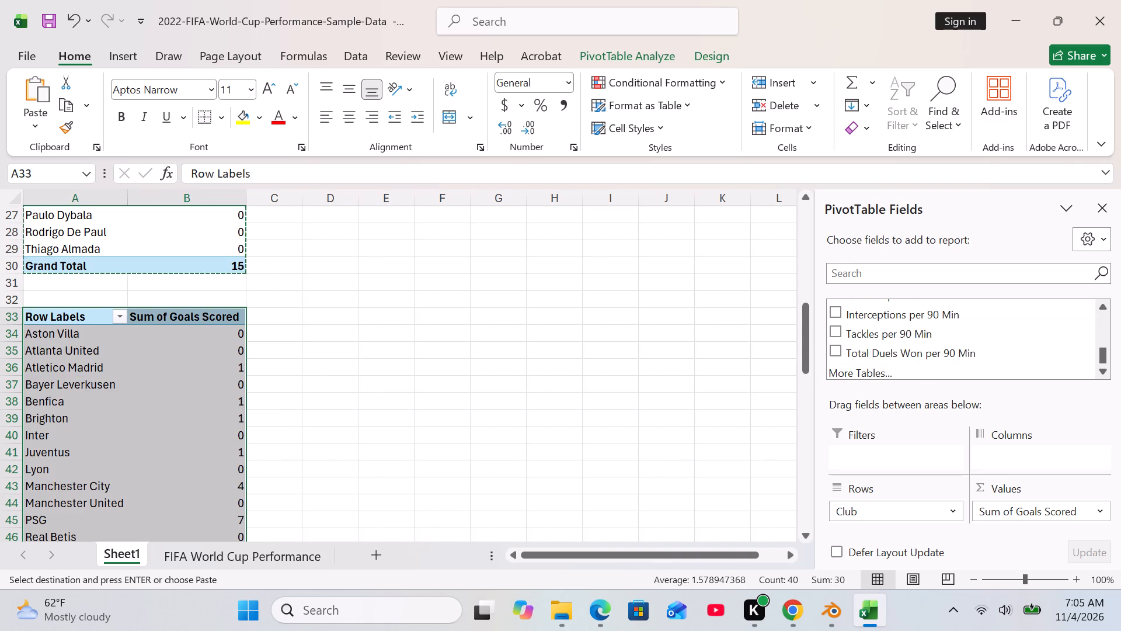
scroll(927, 376, "up", 2)
scroll(927, 376, "down", 1)
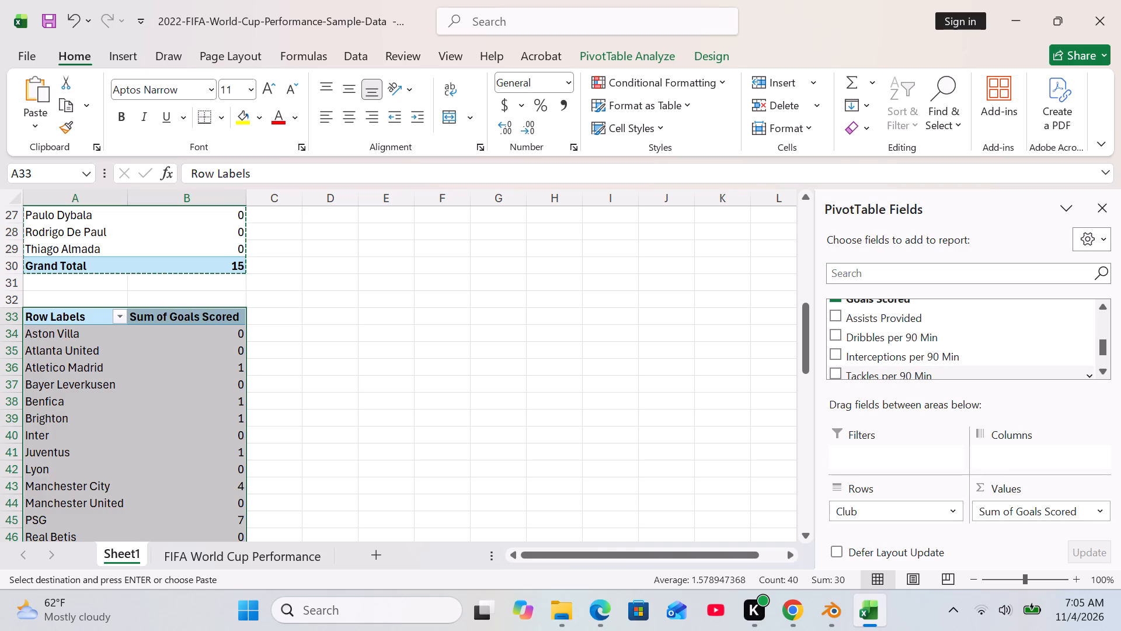
scroll(927, 376, "up", 2)
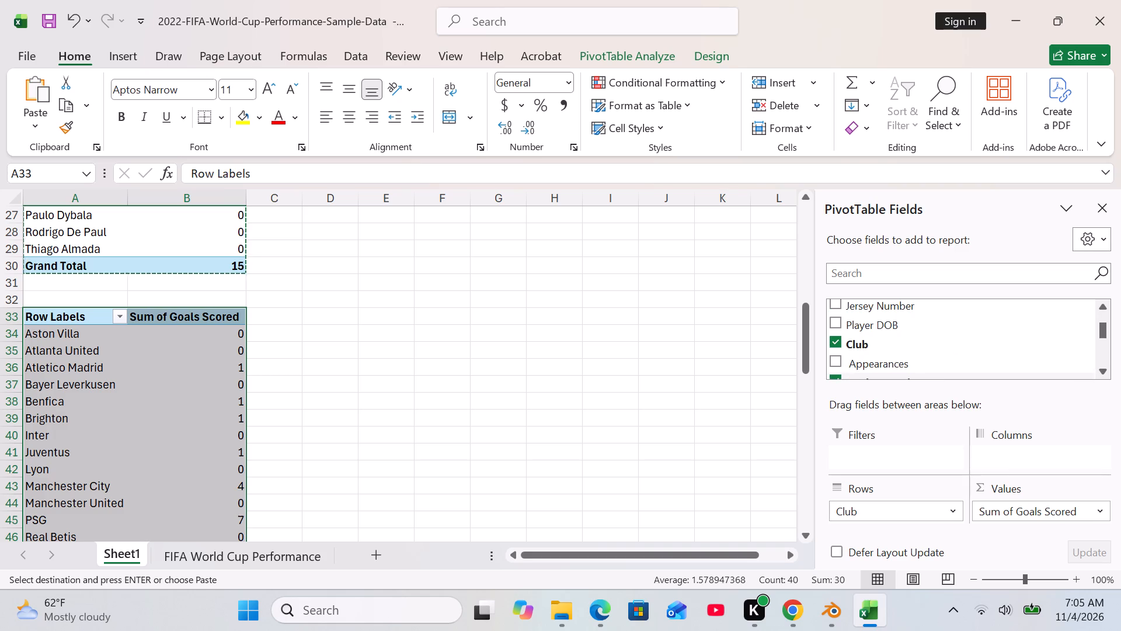
scroll(927, 376, "up", 4)
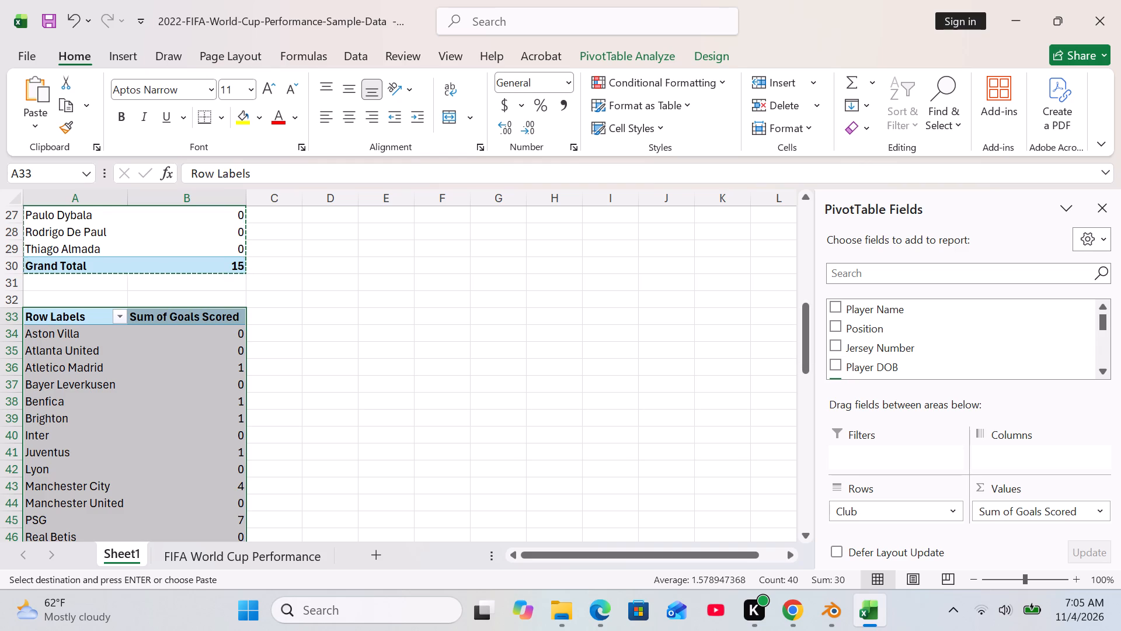
Add Assists Provided, Dribbles per 90 Min and Interceptions per 90 Min as values in the player PivotTable at A3.
scroll(325, 265, "up", 11)
left_click(72, 242)
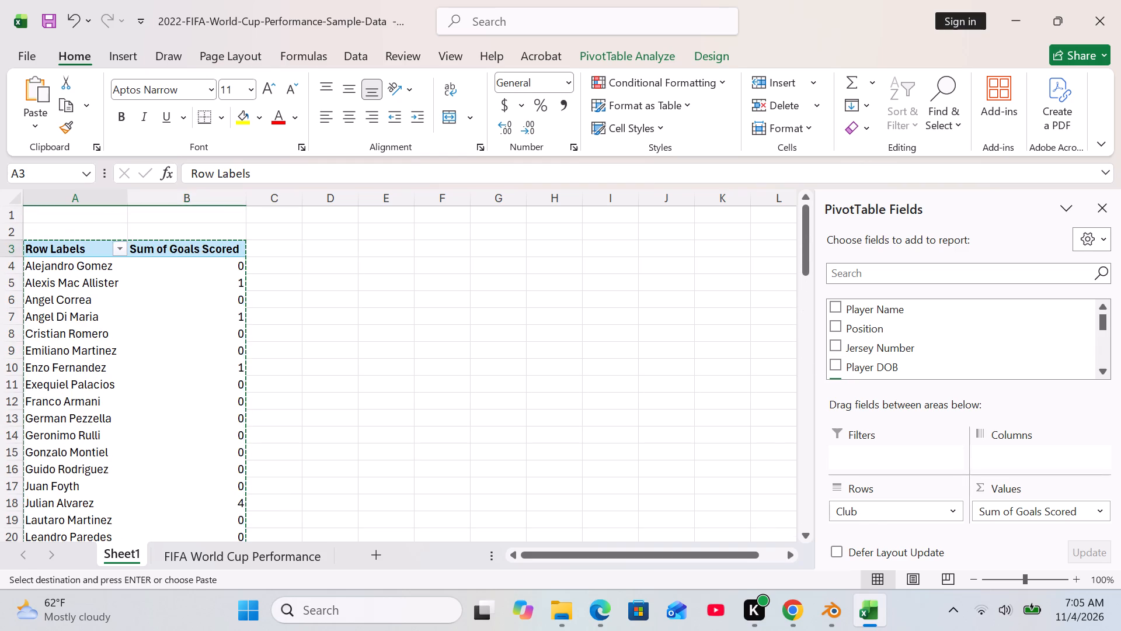
scroll(866, 341, "down", 2)
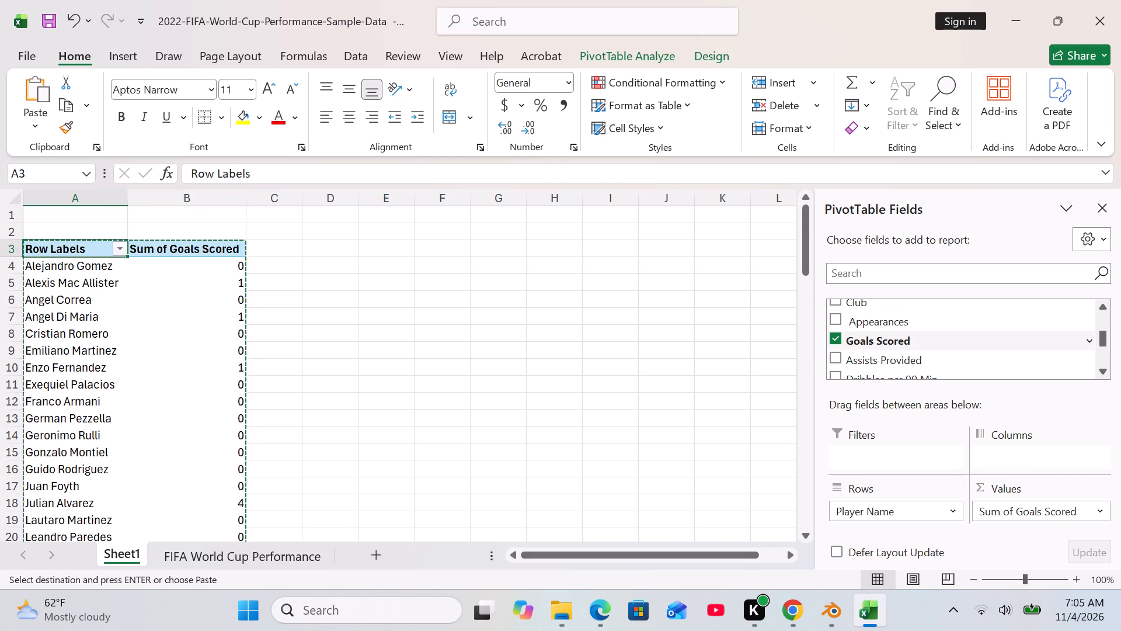
scroll(851, 363, "down", 1)
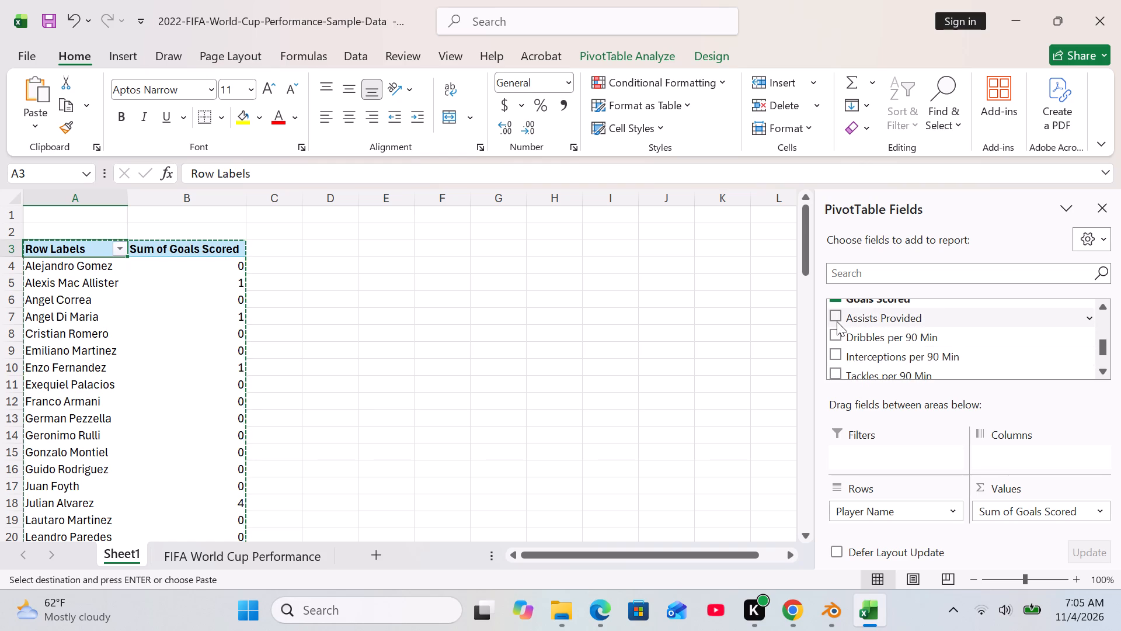
left_click(837, 320)
left_click(835, 334)
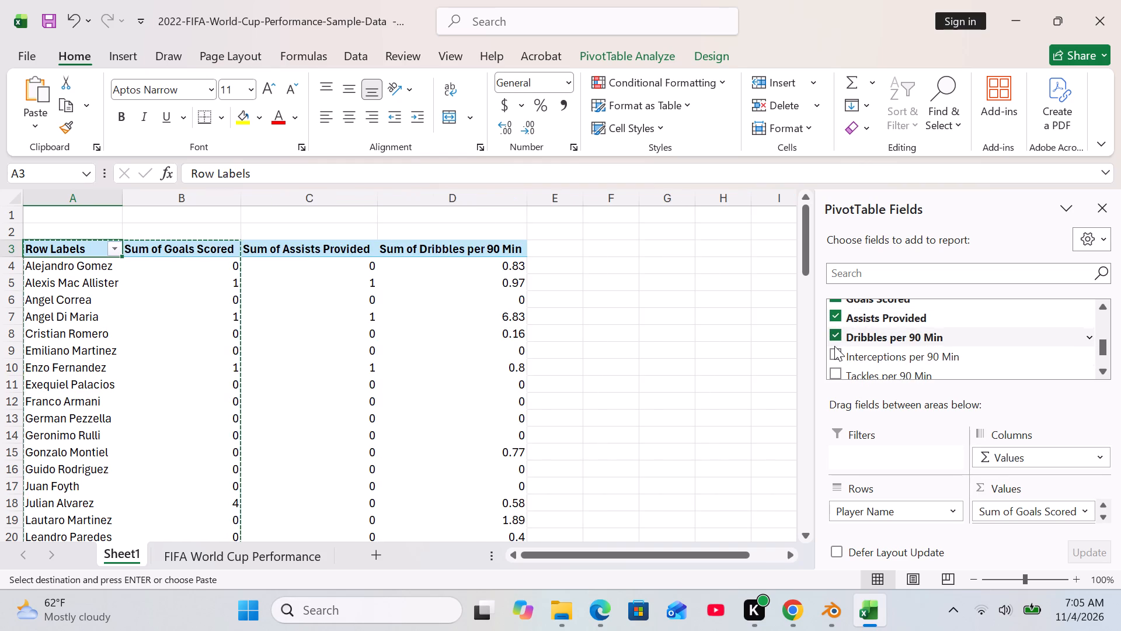
left_click(834, 349)
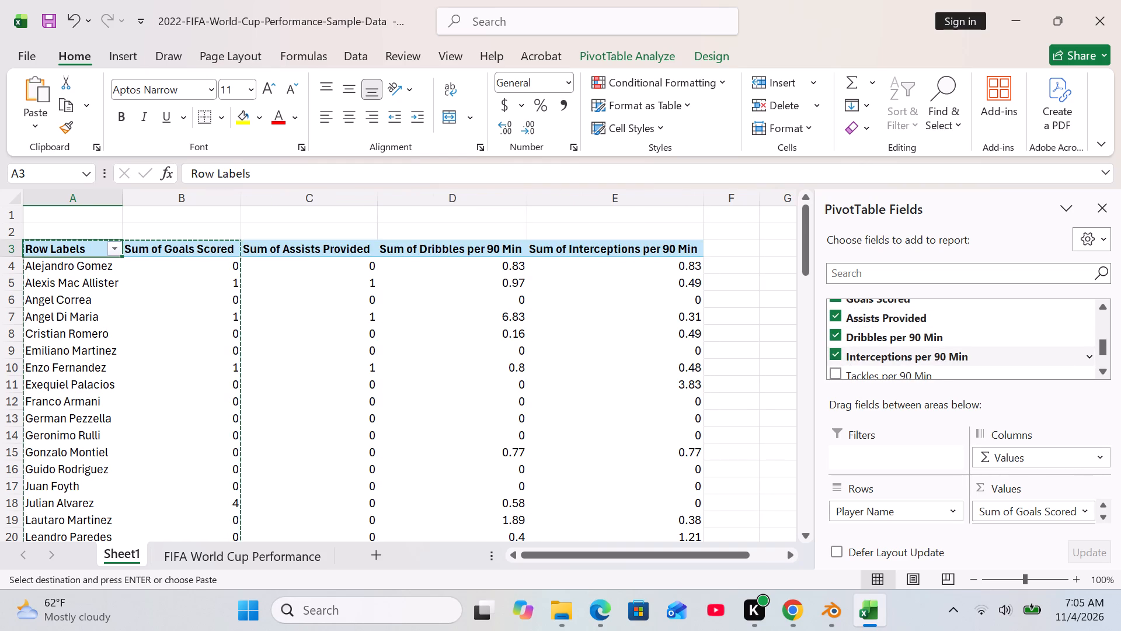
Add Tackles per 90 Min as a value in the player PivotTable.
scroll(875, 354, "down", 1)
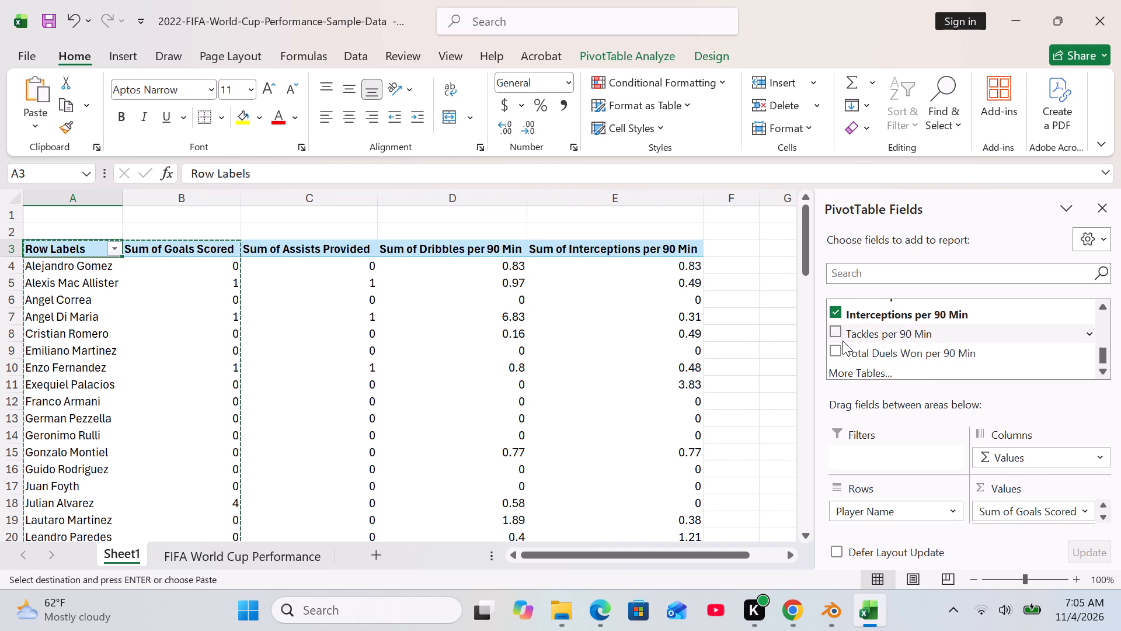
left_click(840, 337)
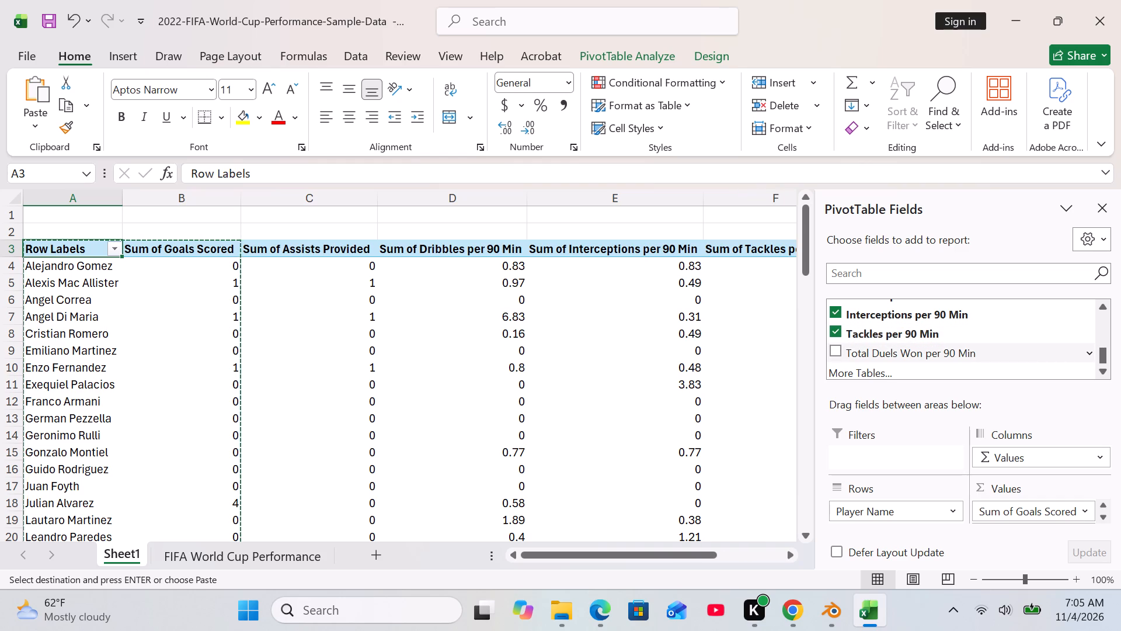
Look through the field list of the player PivotTable for further fields to summarise.
scroll(937, 364, "up", 2)
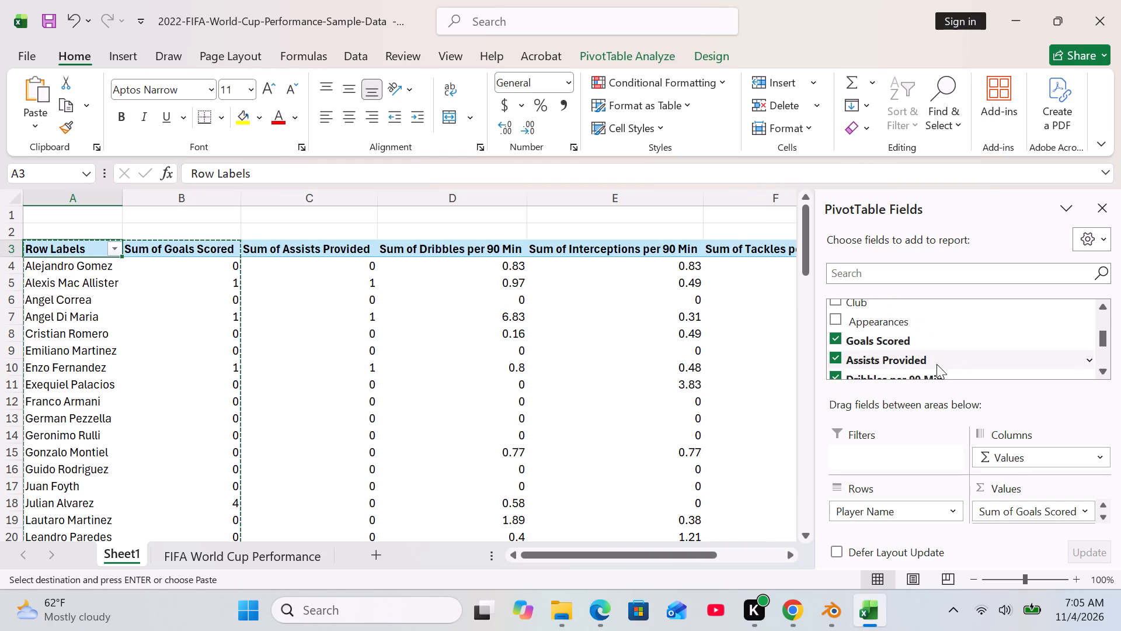
scroll(937, 364, "up", 1)
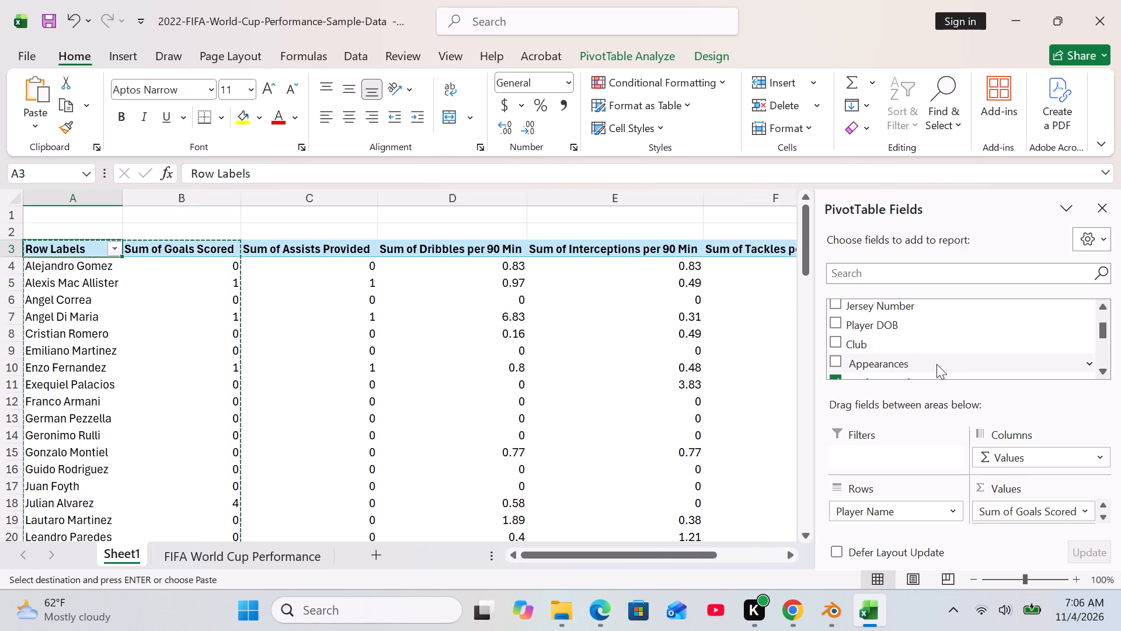
scroll(937, 364, "up", 1)
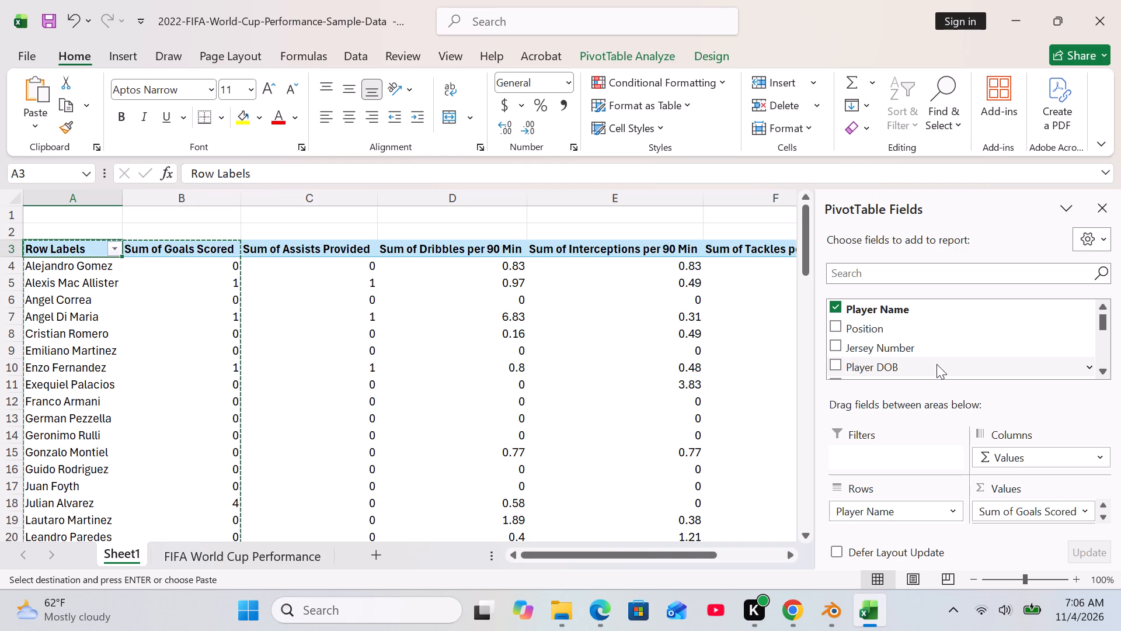
scroll(937, 364, "down", 1)
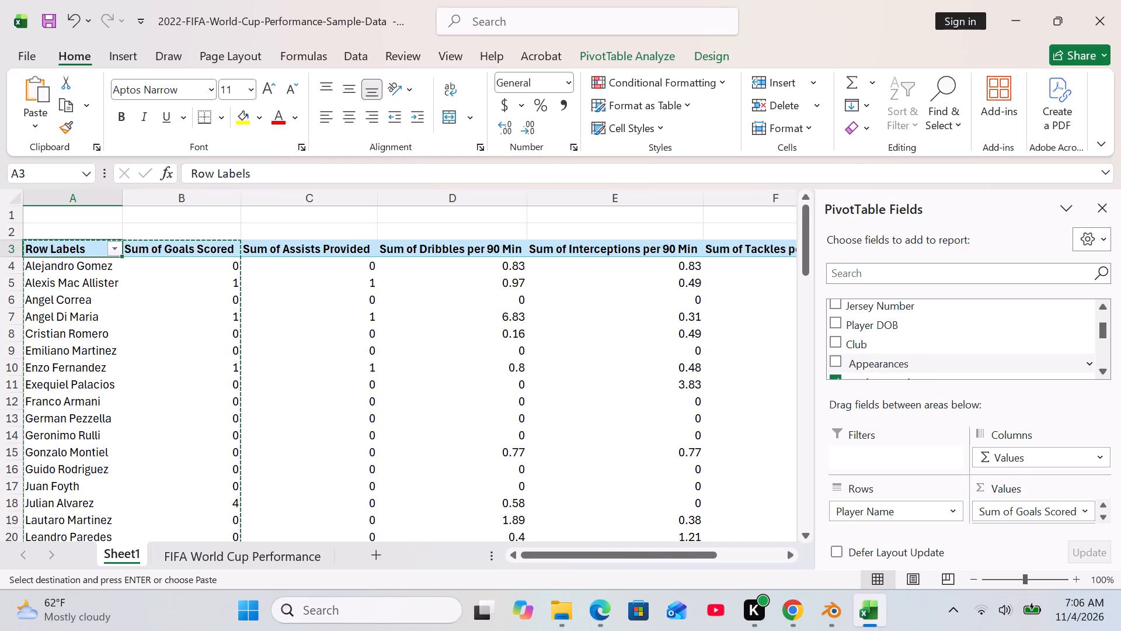
scroll(848, 335, "up", 1)
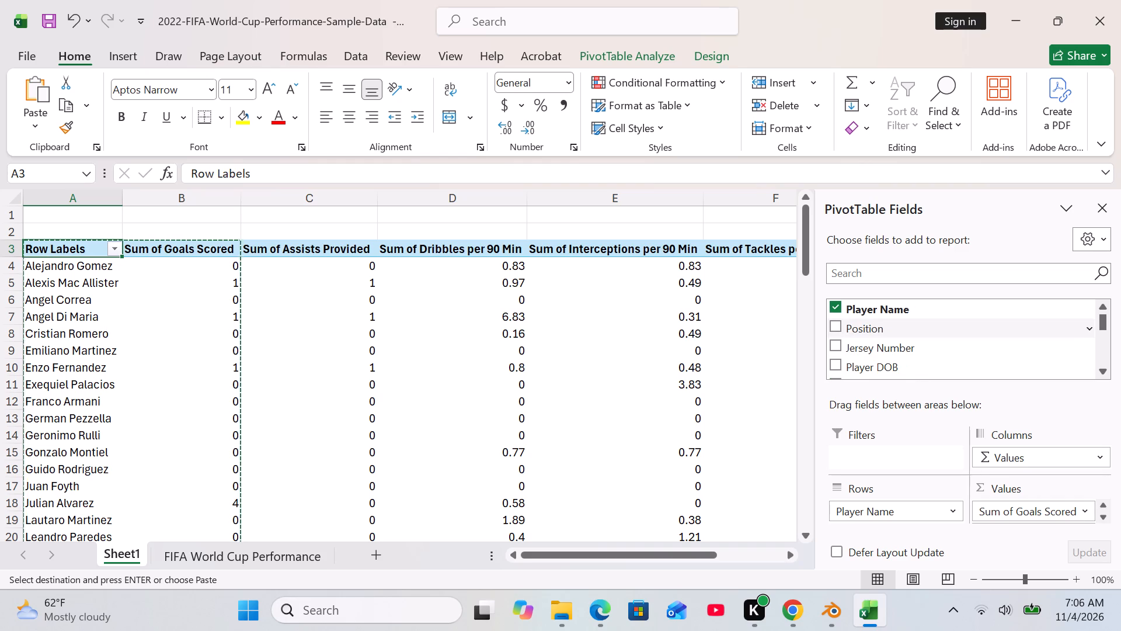
scroll(848, 335, "down", 3)
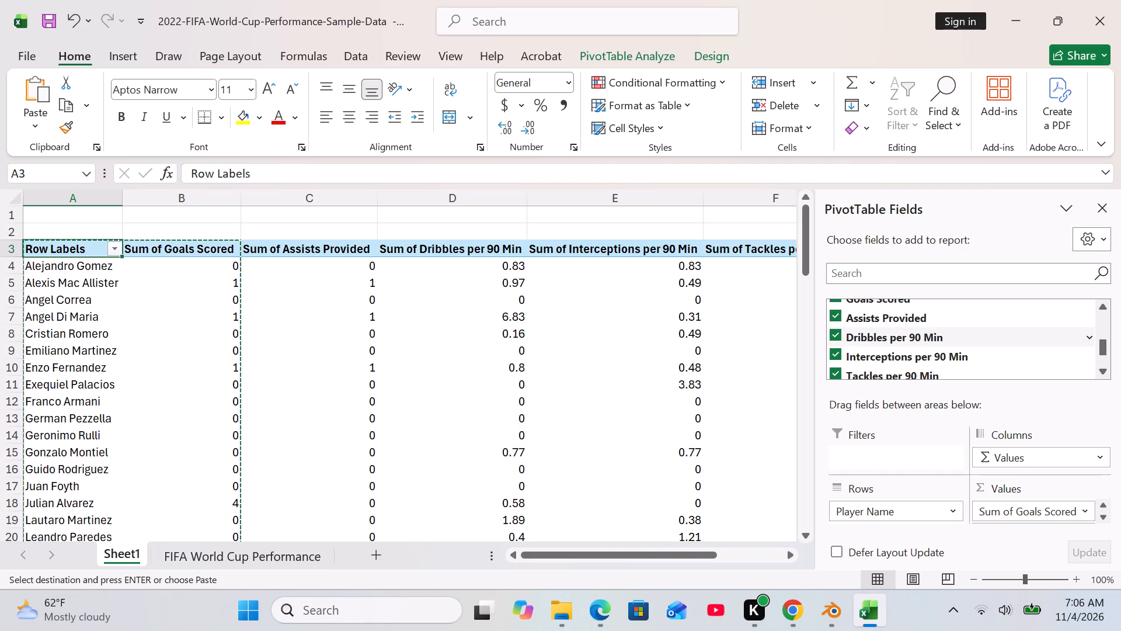
scroll(848, 335, "down", 2)
scroll(848, 335, "up", 3)
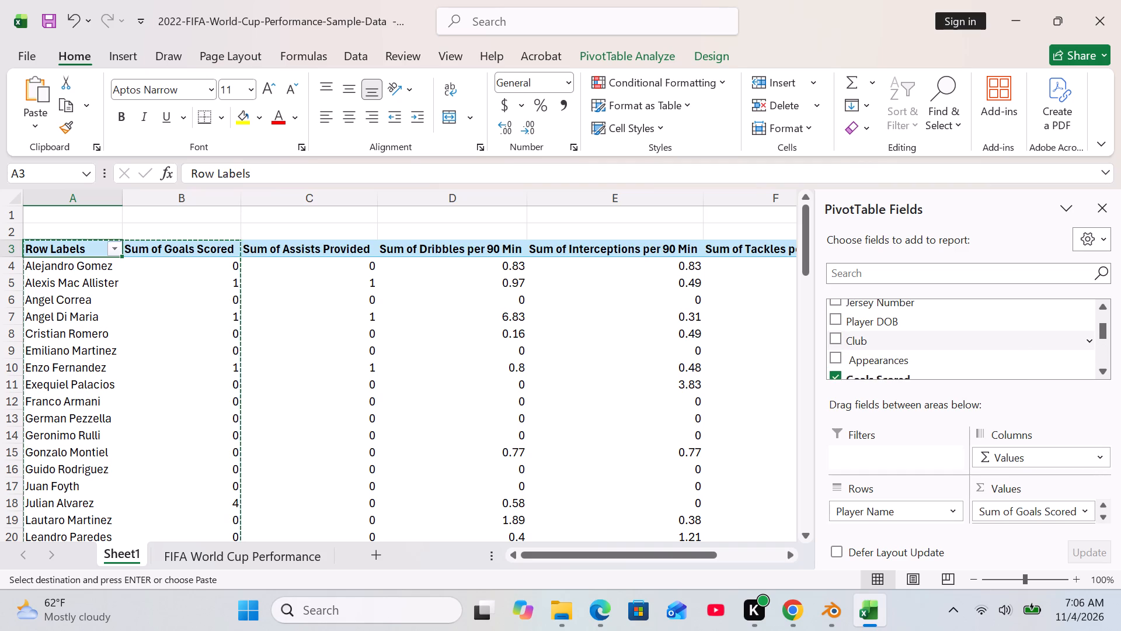
scroll(848, 335, "up", 1)
scroll(848, 335, "down", 2)
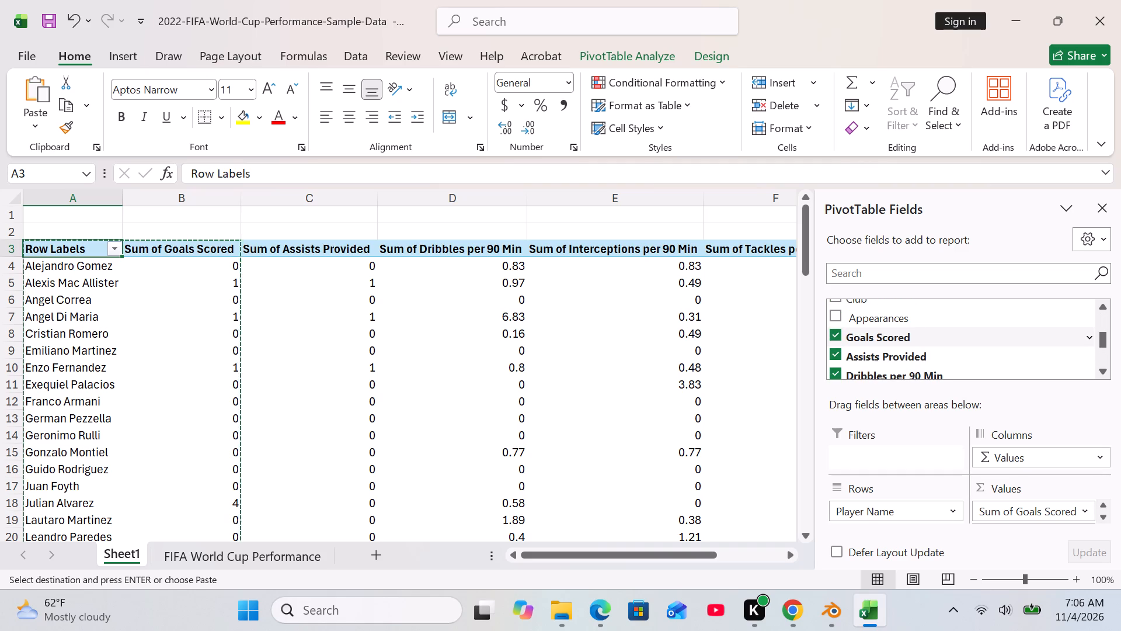
scroll(848, 335, "up", 1)
scroll(848, 335, "down", 9)
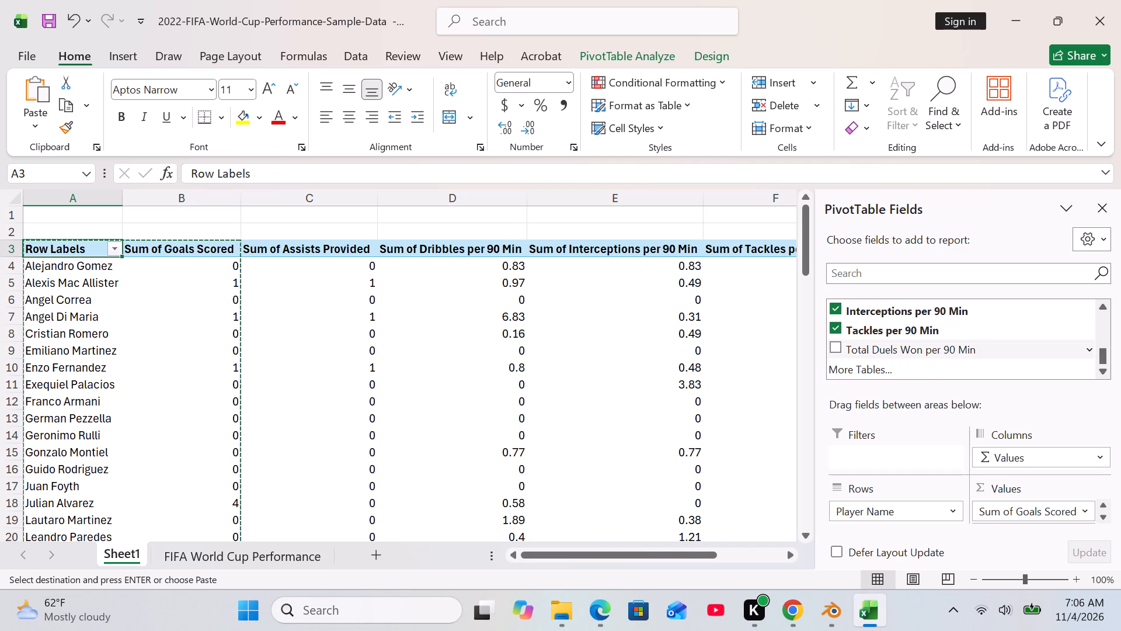
Examine the player and club PivotTables on Sheet1 and the source data on the FIFA World Cup Performance sheet.
scroll(676, 372, "down", 1)
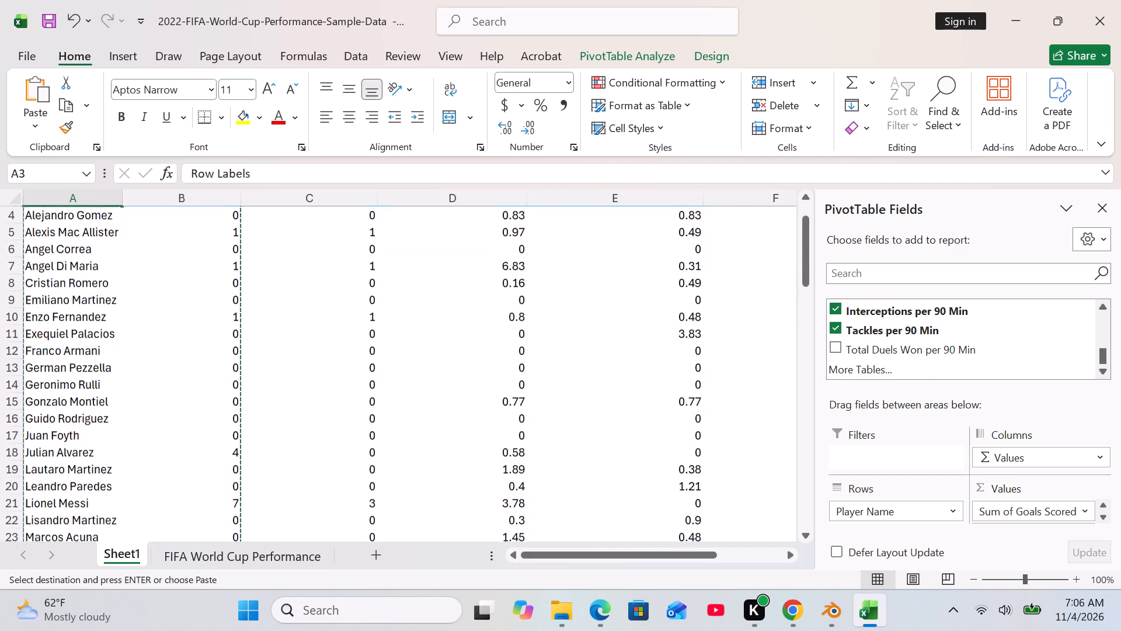
scroll(676, 372, "down", 11)
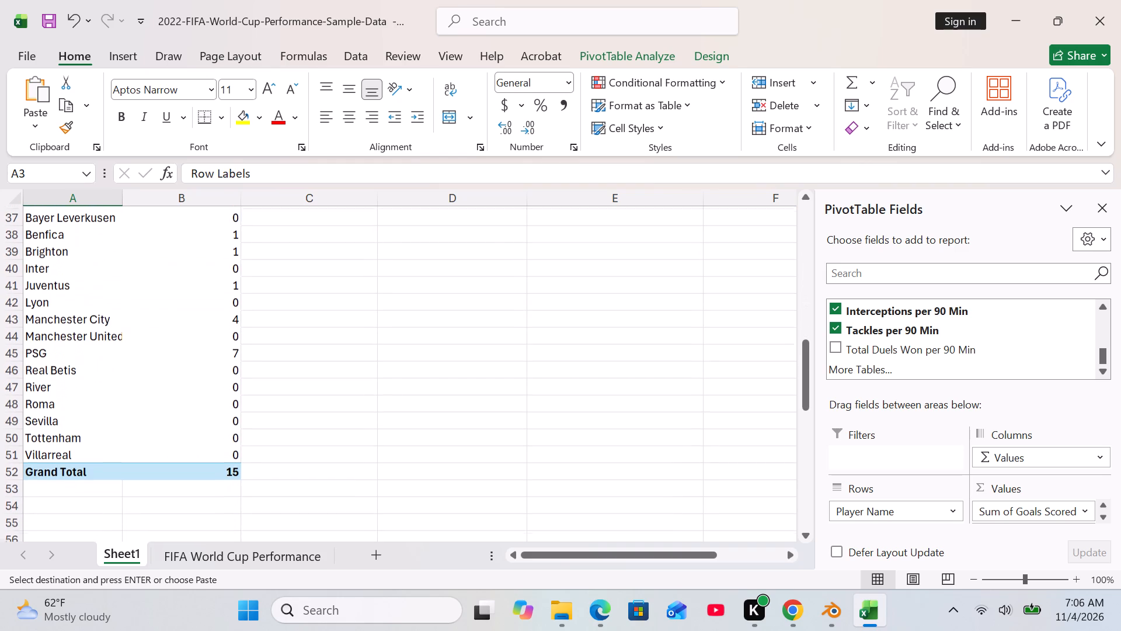
left_click(304, 547)
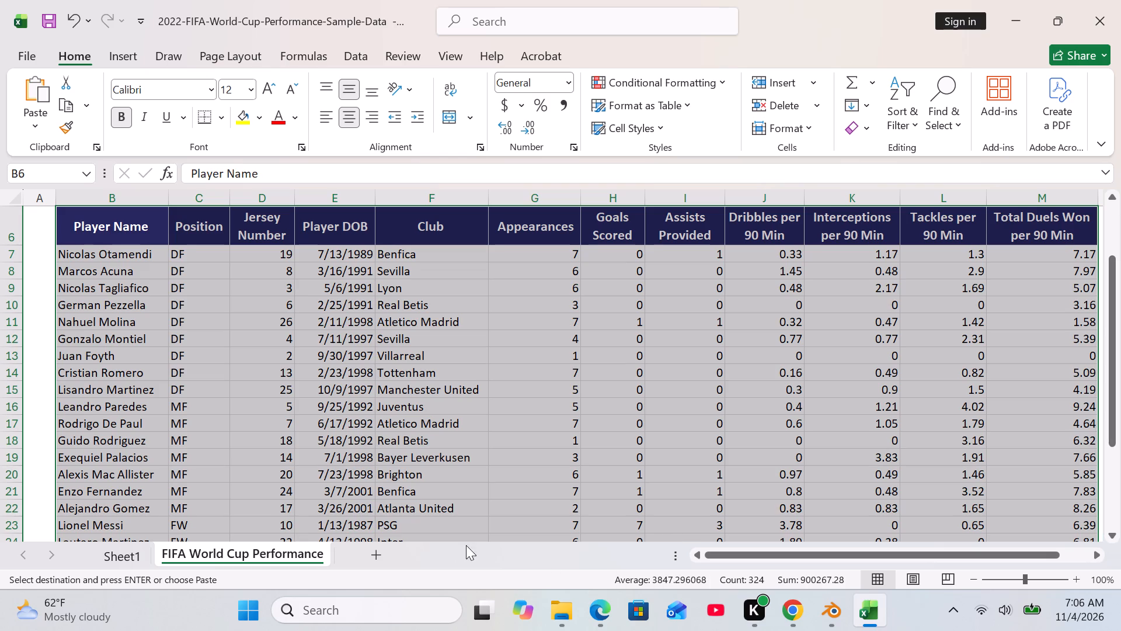
left_click(127, 547)
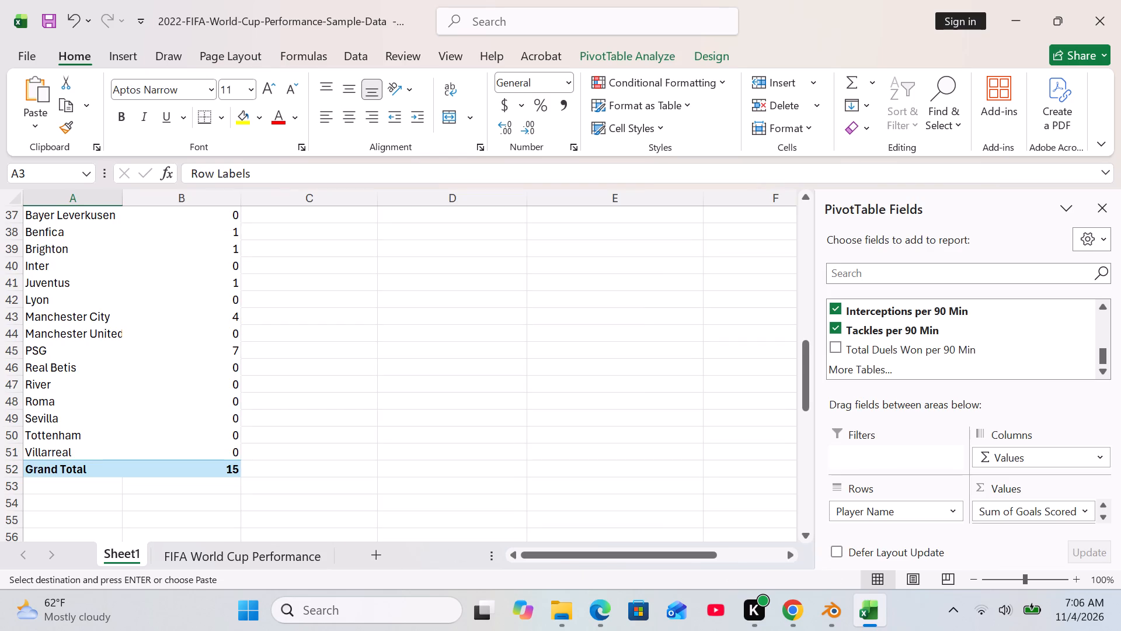
scroll(432, 351, "up", 4)
scroll(432, 351, "down", 4)
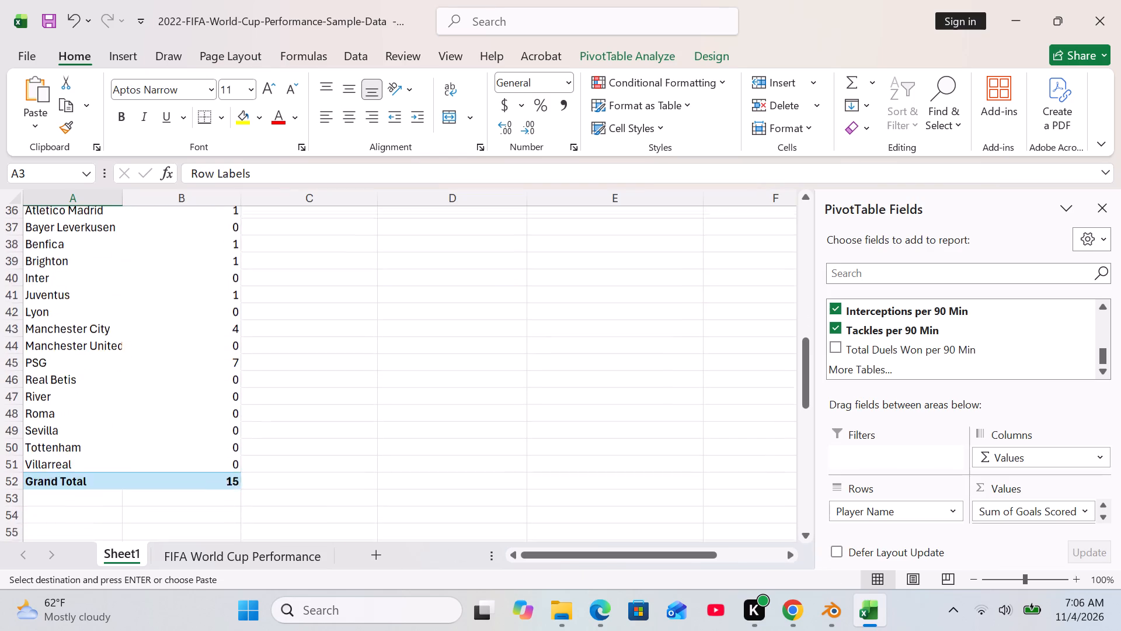
scroll(432, 351, "down", 2)
scroll(432, 351, "up", 17)
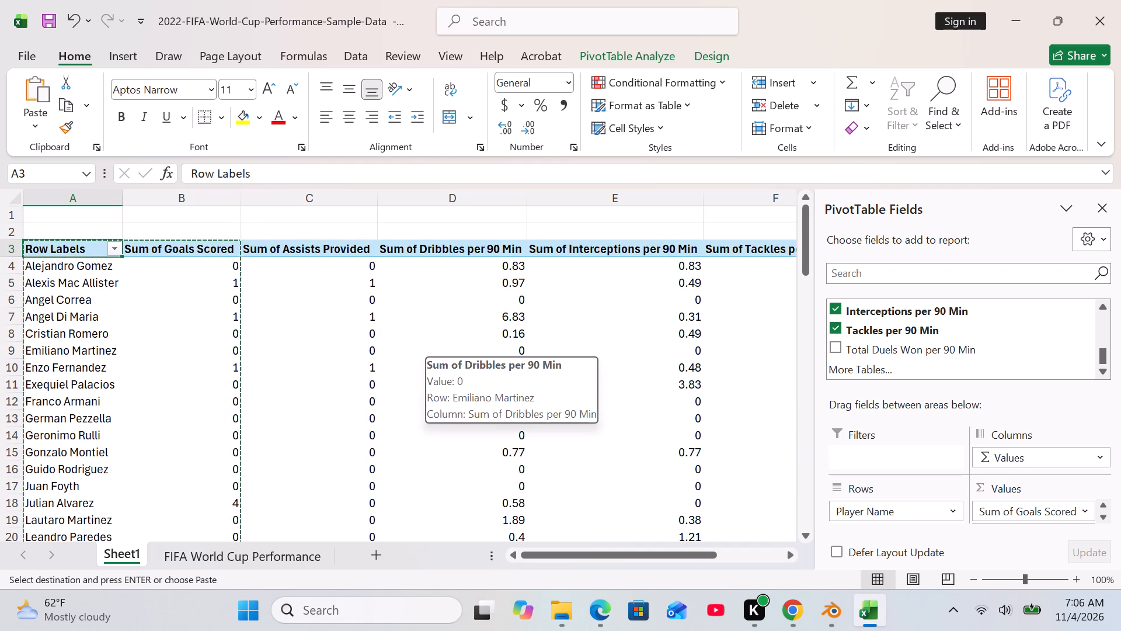
Undo the additions of Assists Provided, Dribbles, Interceptions and Tackles per 90 Min to the player PivotTable.
key("ctrl+z")
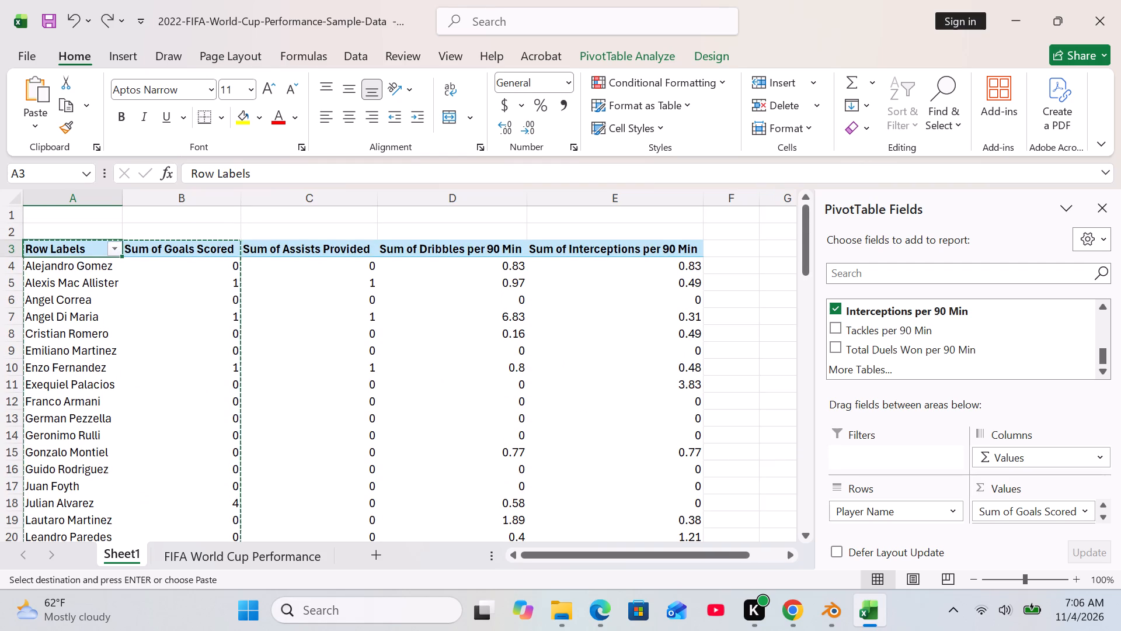
key("ctrl+z")
key("ctrl+z")
key("ctrl+z")
Review the player goals PivotTable and the club goals PivotTable below it.
scroll(432, 351, "down", 3)
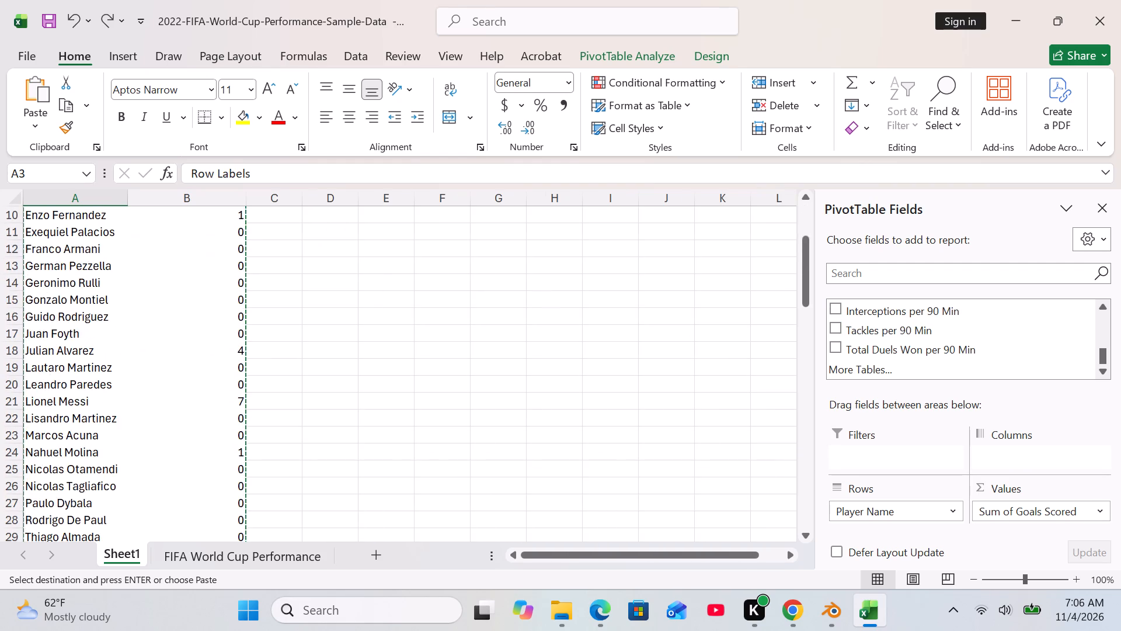
scroll(432, 351, "down", 2)
scroll(432, 351, "up", 2)
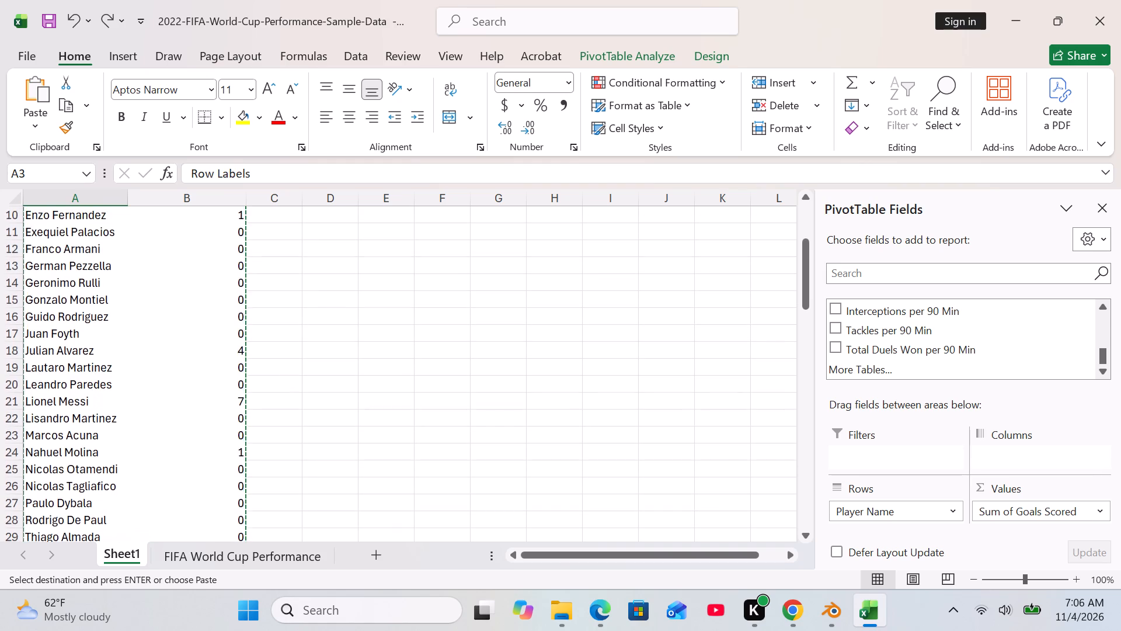
scroll(432, 351, "up", 5)
scroll(432, 351, "down", 2)
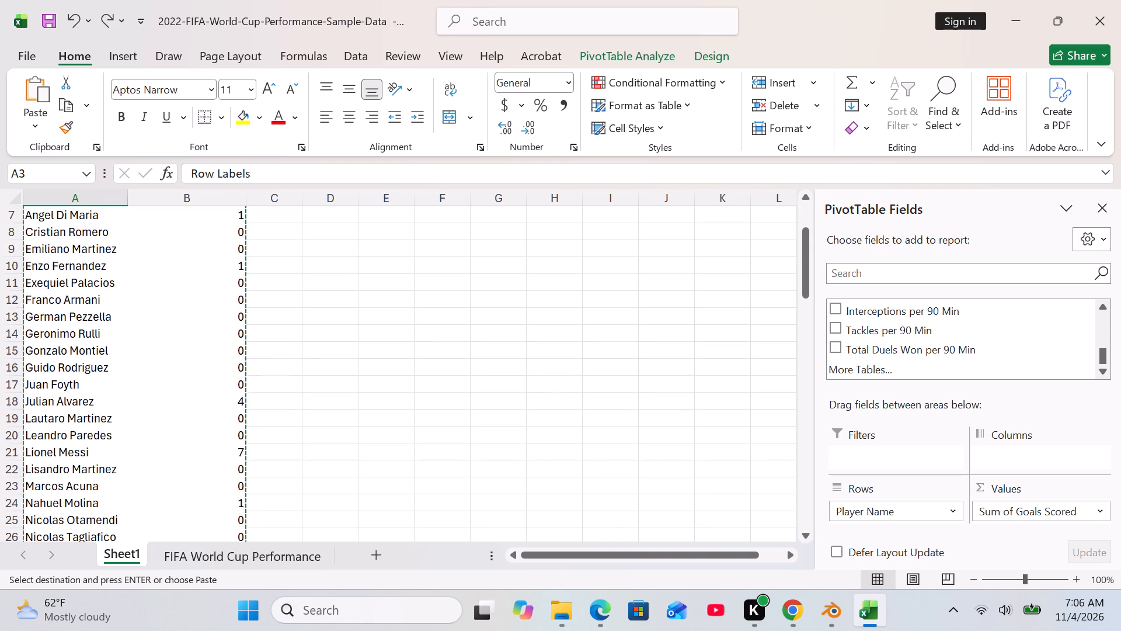
scroll(432, 351, "down", 3)
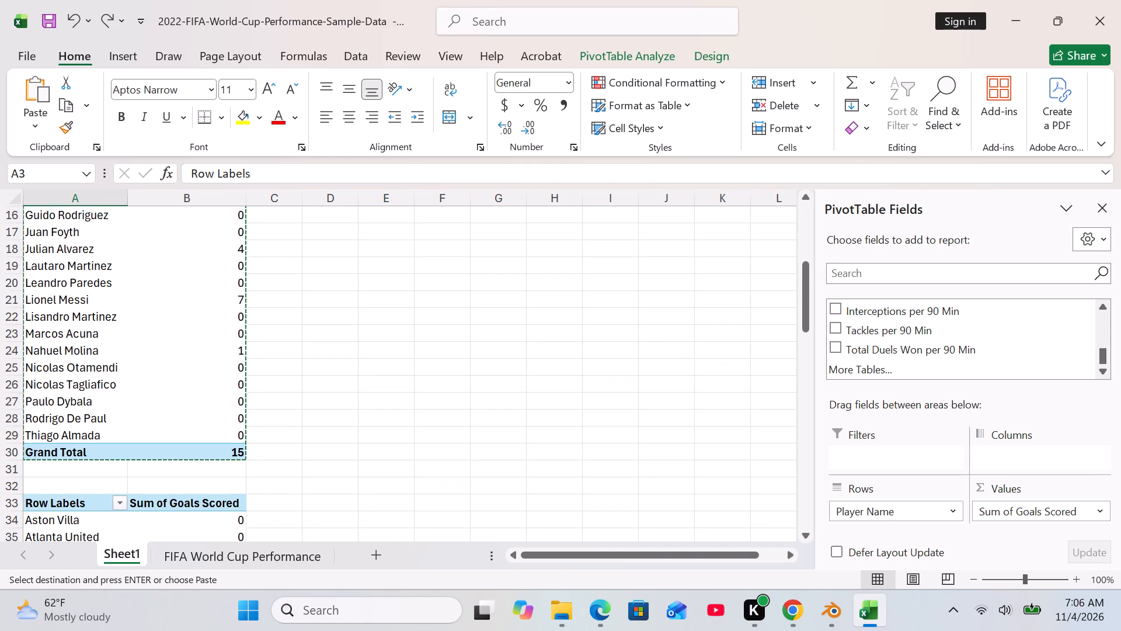
scroll(432, 351, "down", 3)
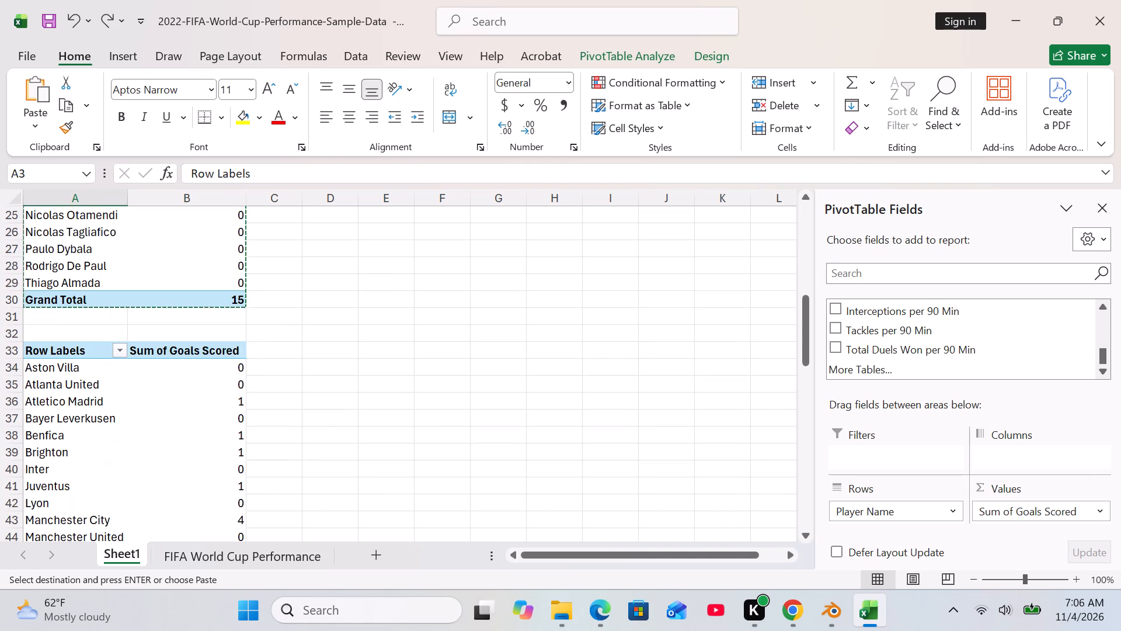
scroll(432, 351, "down", 1)
scroll(432, 351, "up", 10)
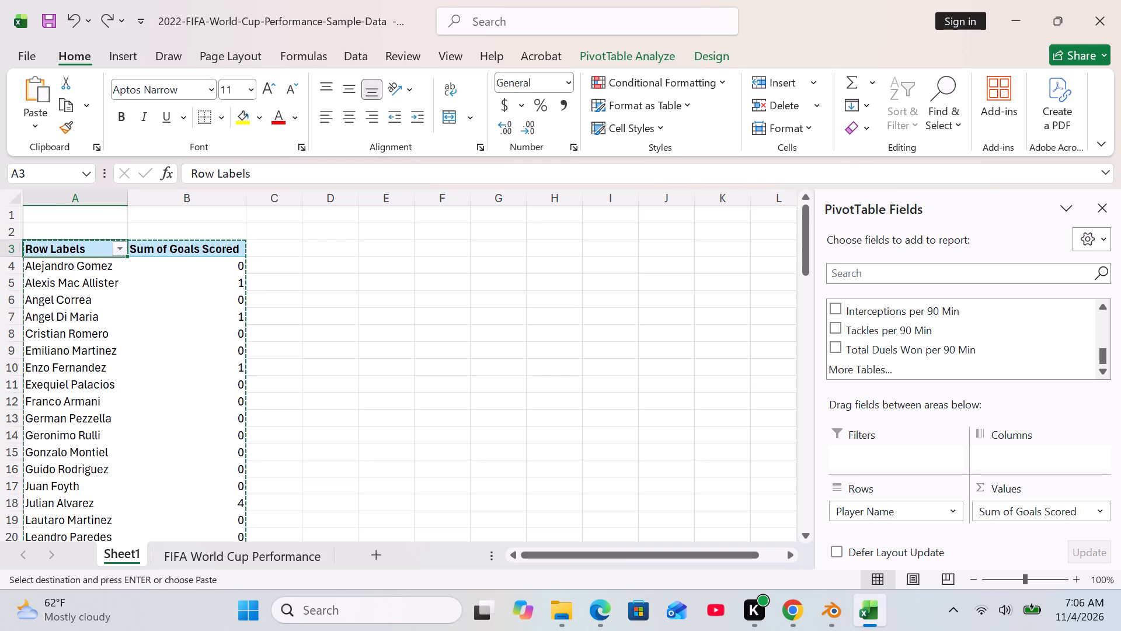
Insert a Radar PivotChart of goals scored by player from the PivotTable at A3.
left_click(130, 57)
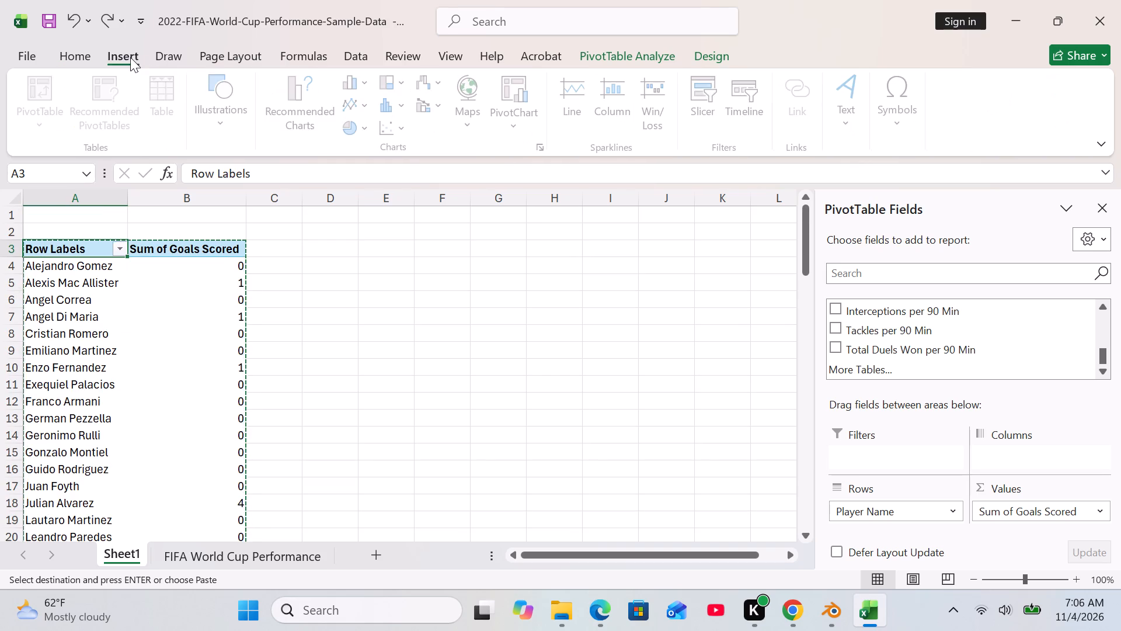
left_click(296, 115)
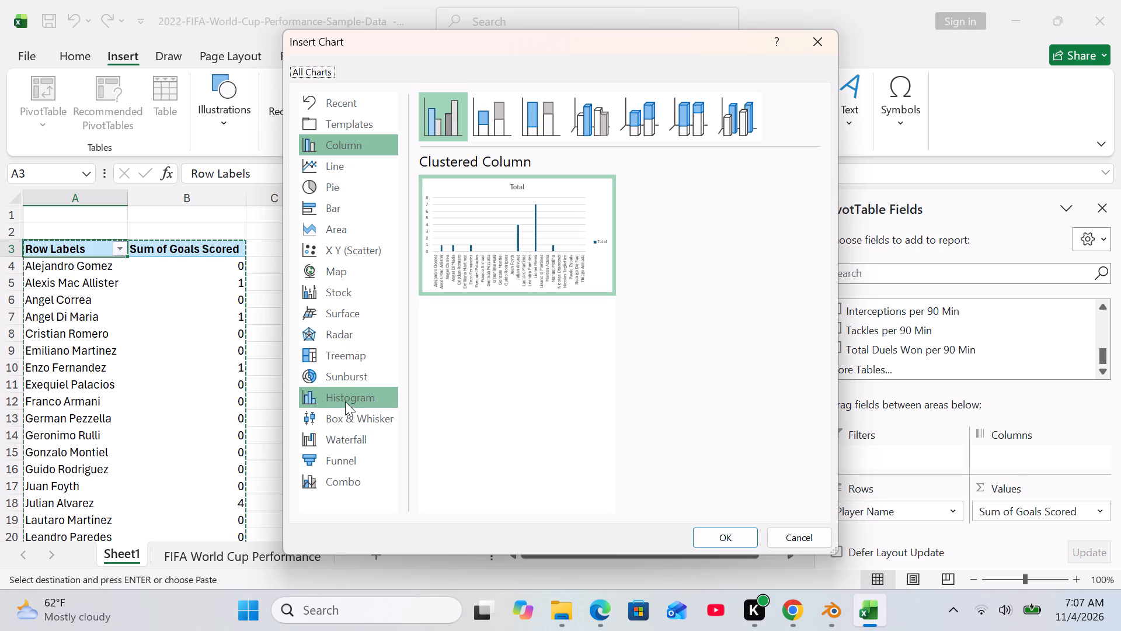
left_click(344, 362)
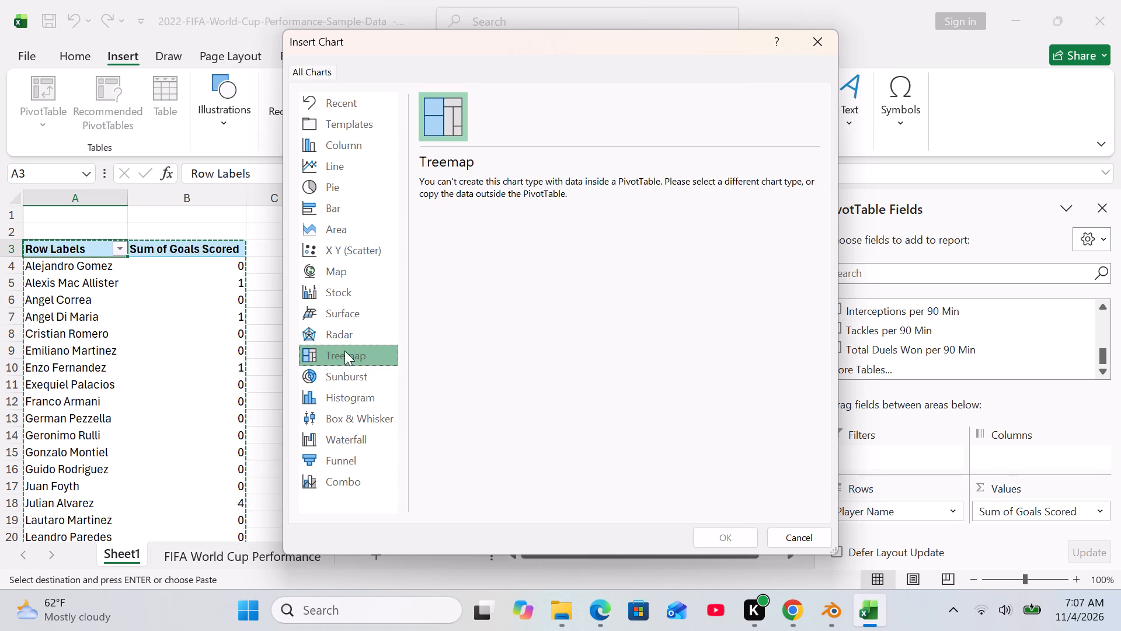
left_click(344, 335)
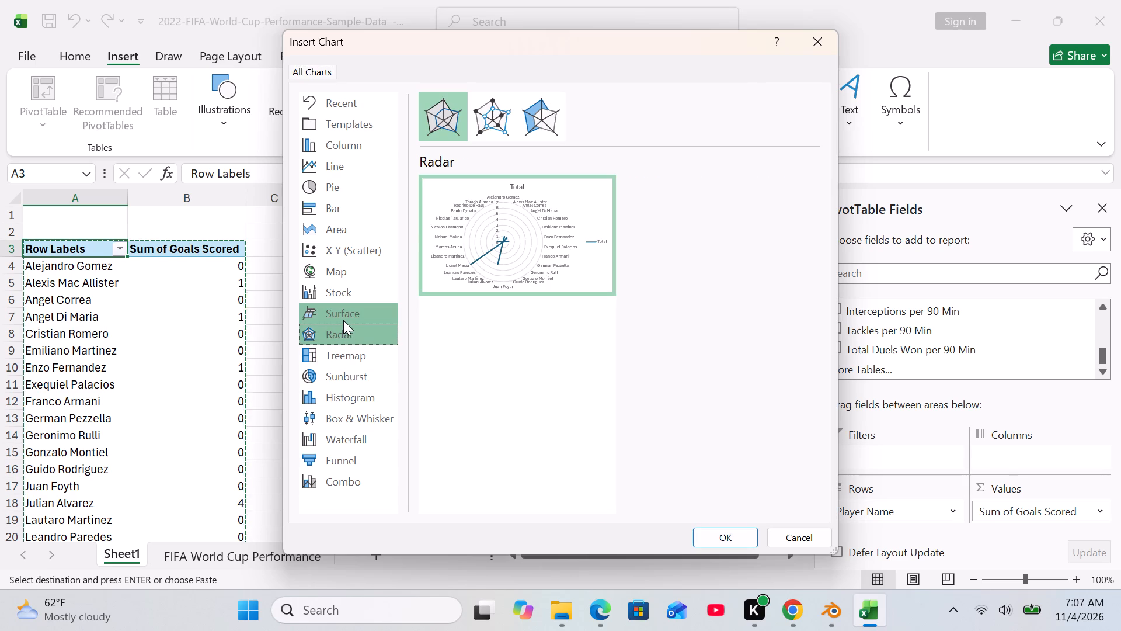
left_click(343, 320)
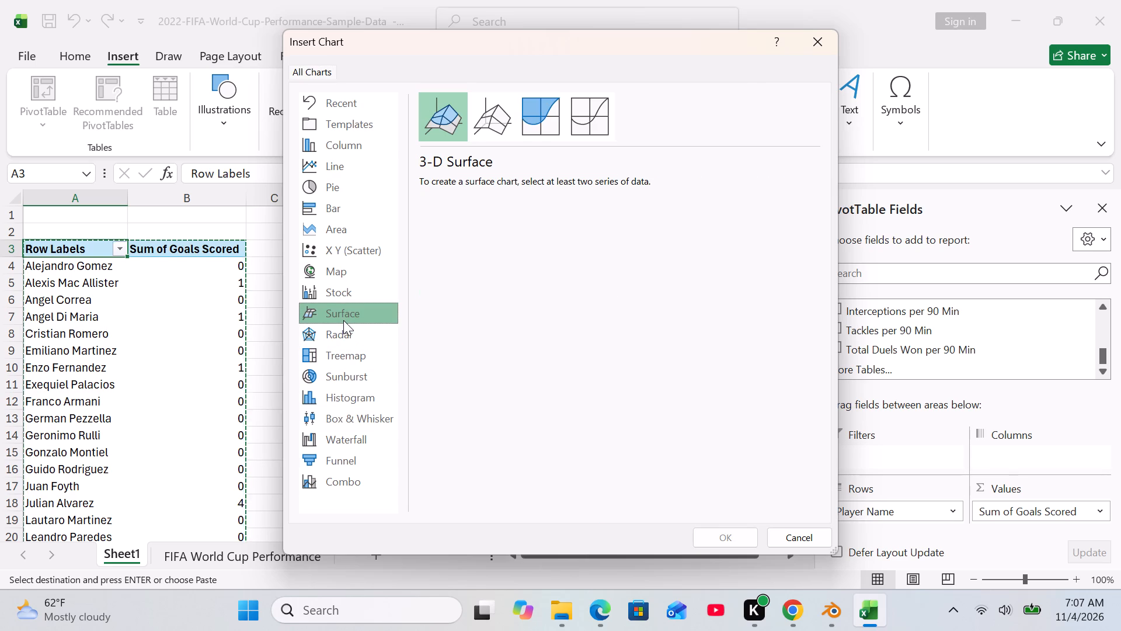
left_click(346, 305)
left_click(346, 300)
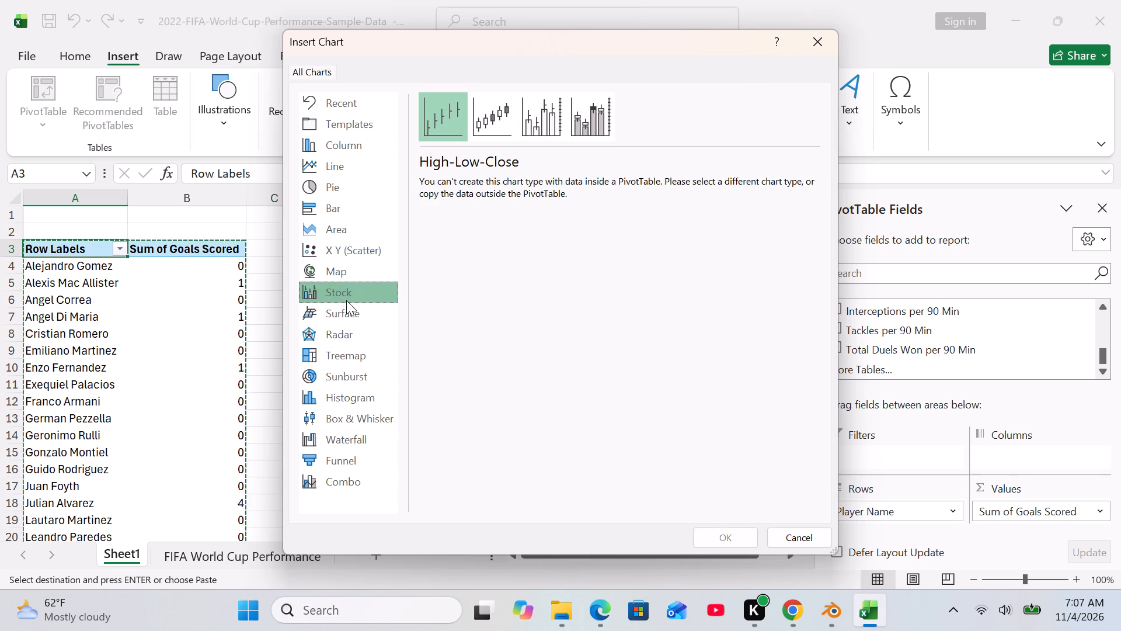
left_click(349, 342)
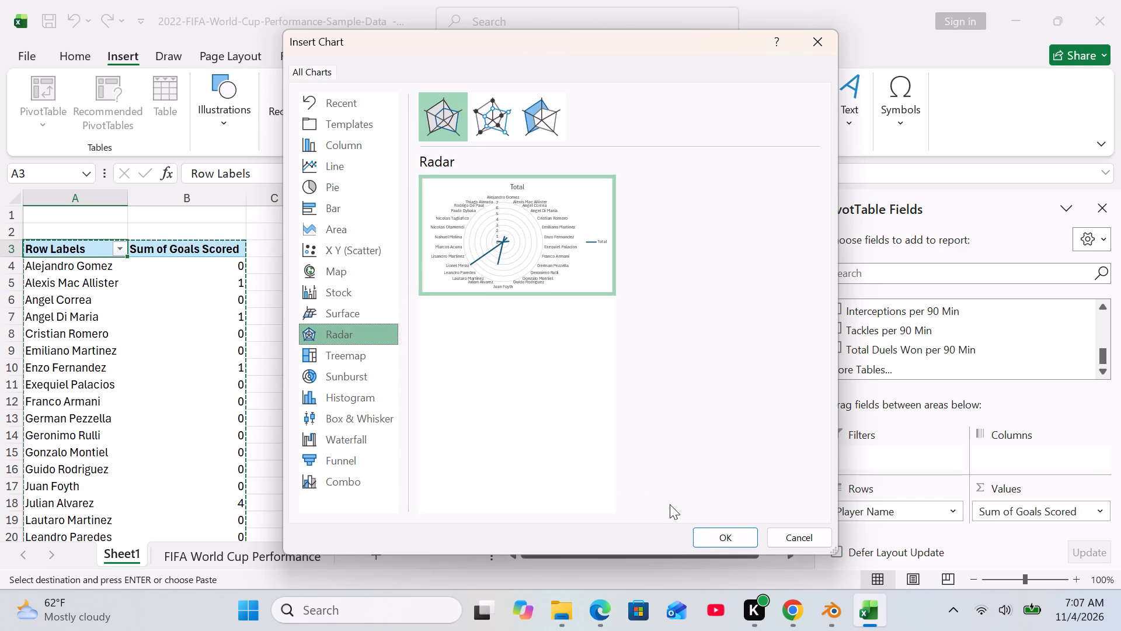
left_click(711, 538)
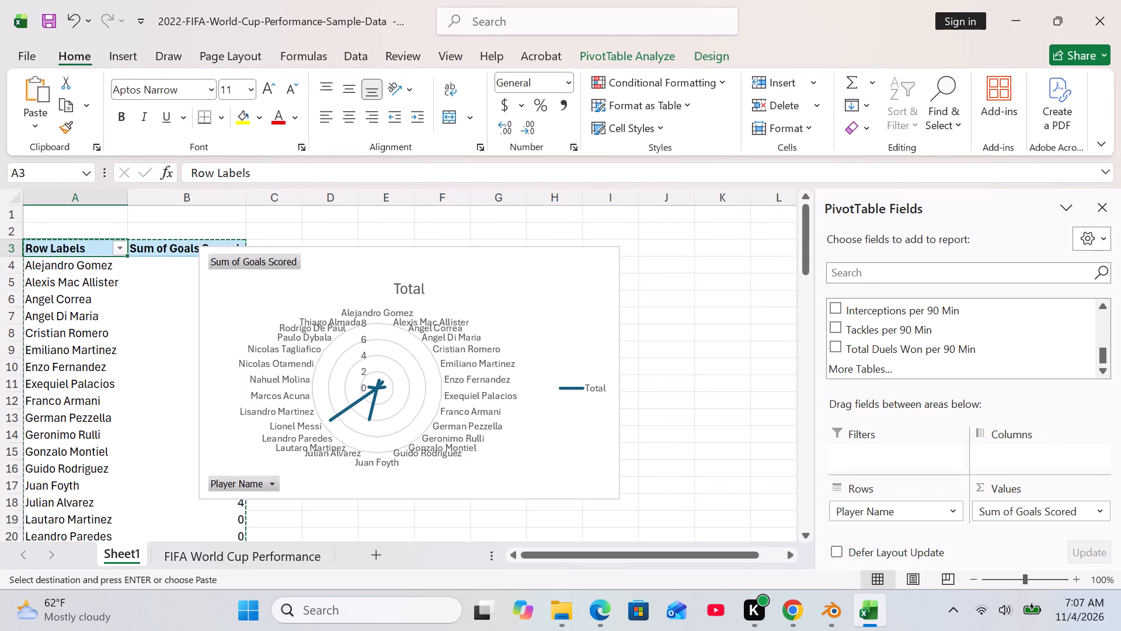
Move the whole radar chart clear of the player PivotTable, spanning about columns D to K from row 3.
left_click_drag(386, 353, 417, 342)
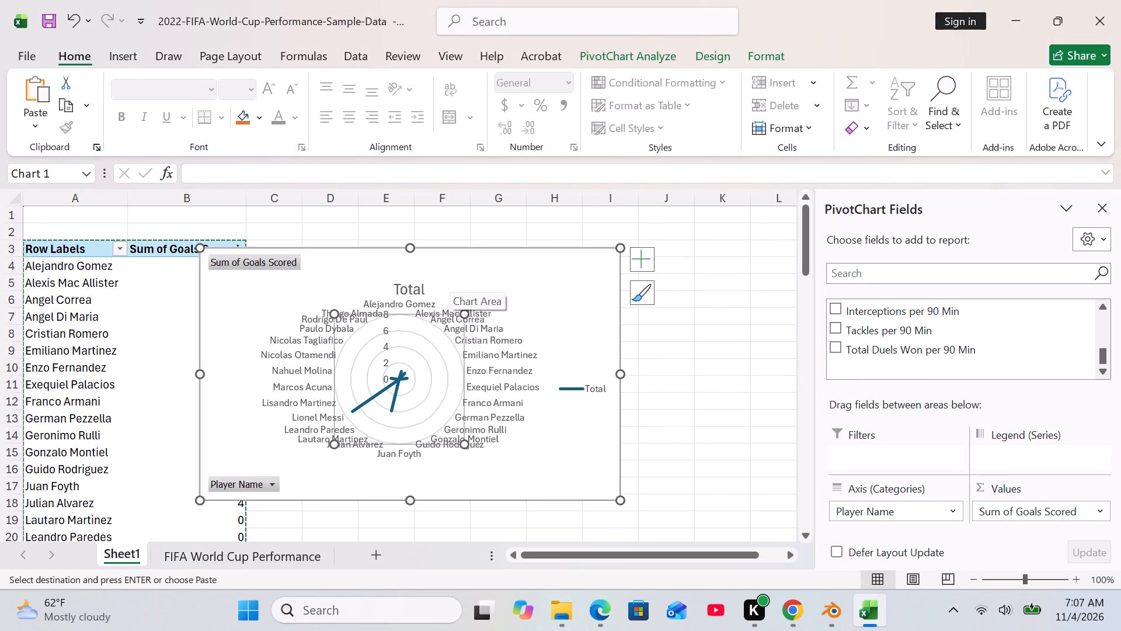
key("ctrl+z")
left_click_drag(476, 274, 582, 267)
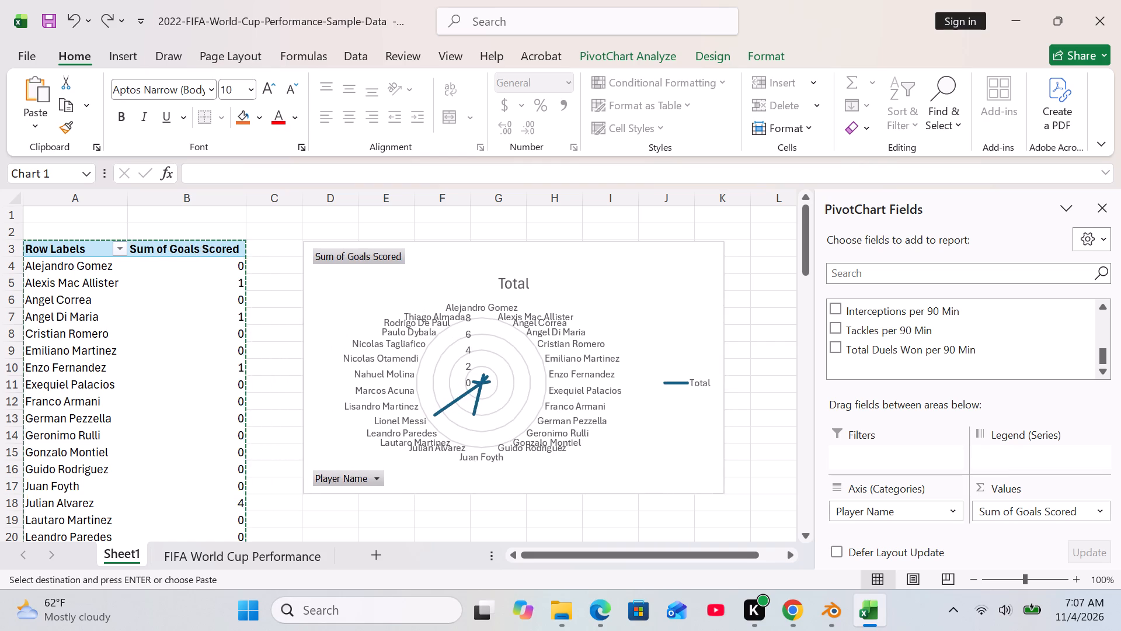
left_click_drag(582, 267, 588, 265)
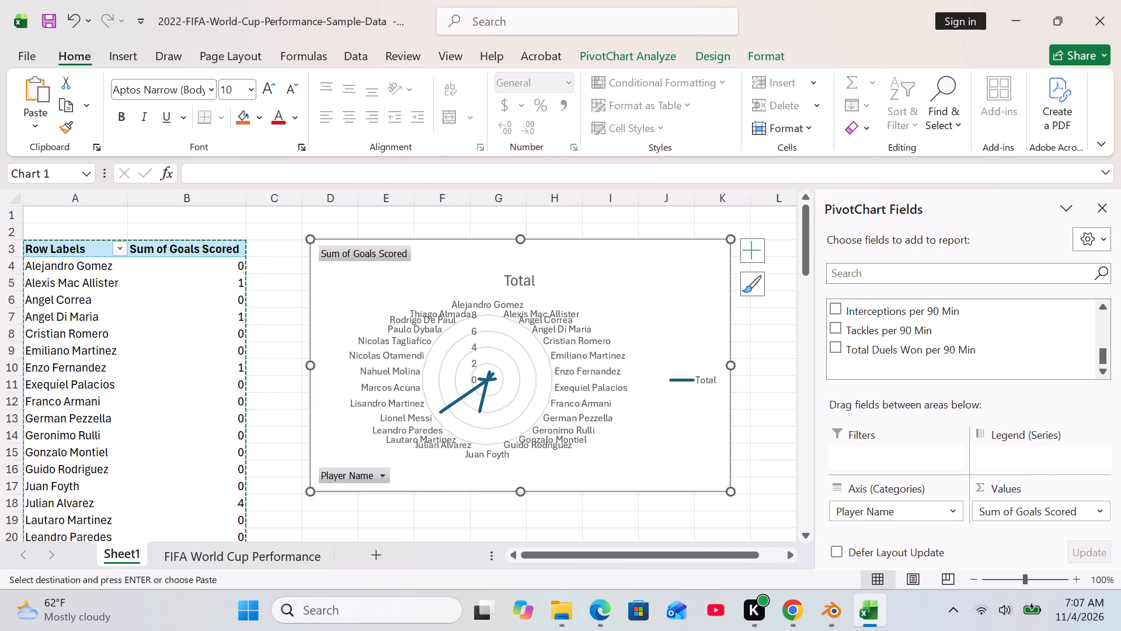
Enlarge the radar PivotChart by extending its upper edge to row 1.
left_click_drag(518, 237, 516, 185)
Add a new worksheet and enter charts in cell A1.
right_click(643, 267)
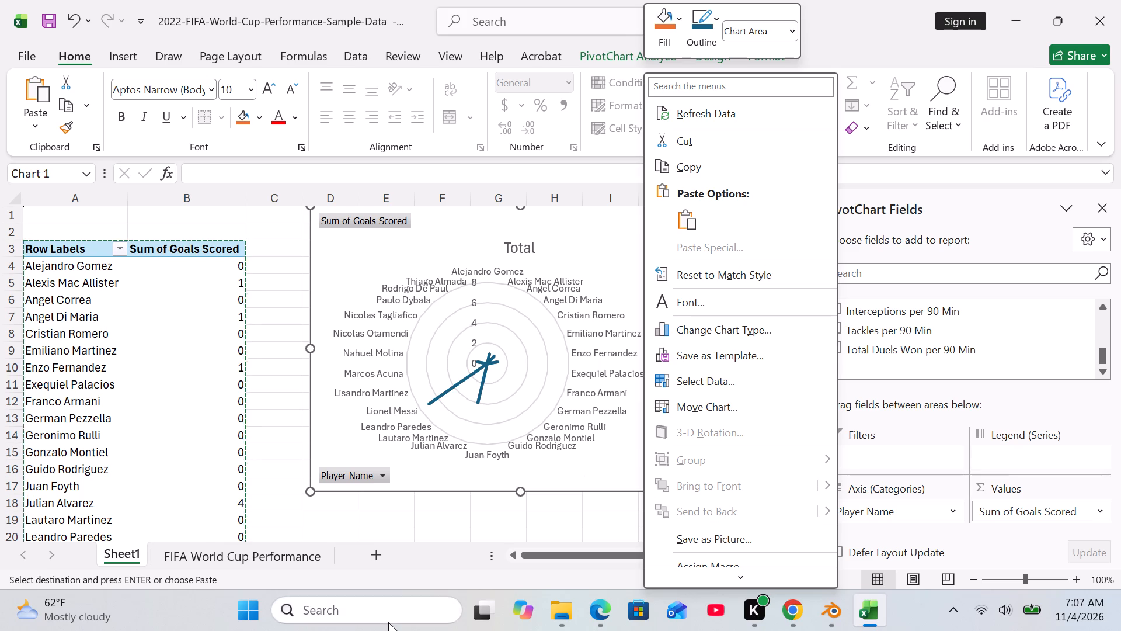
left_click(370, 553)
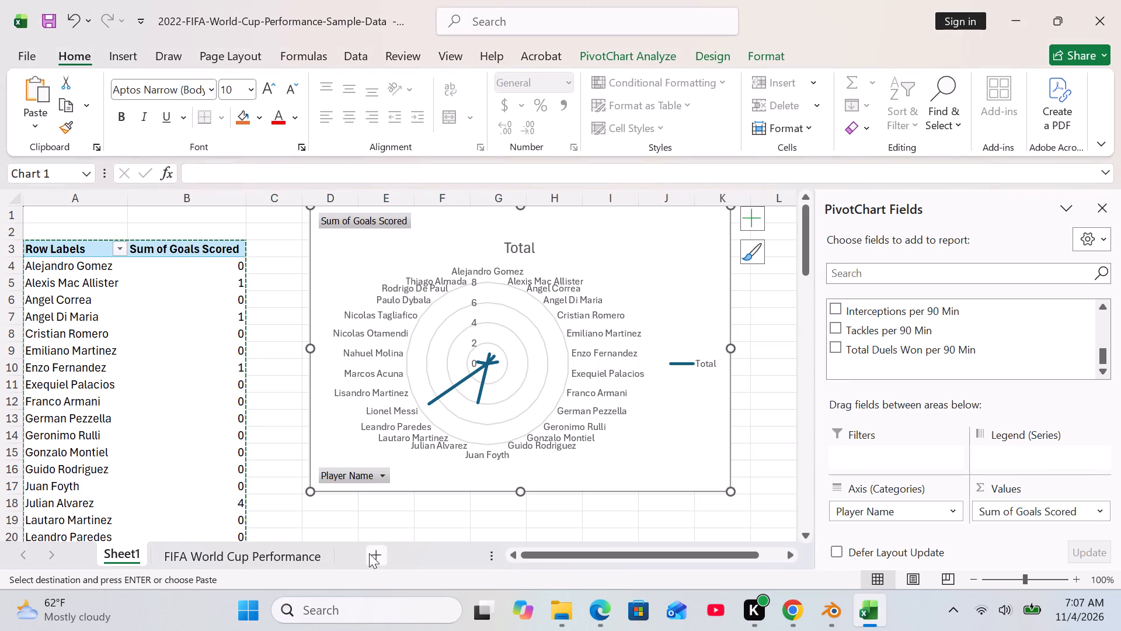
left_click(369, 553)
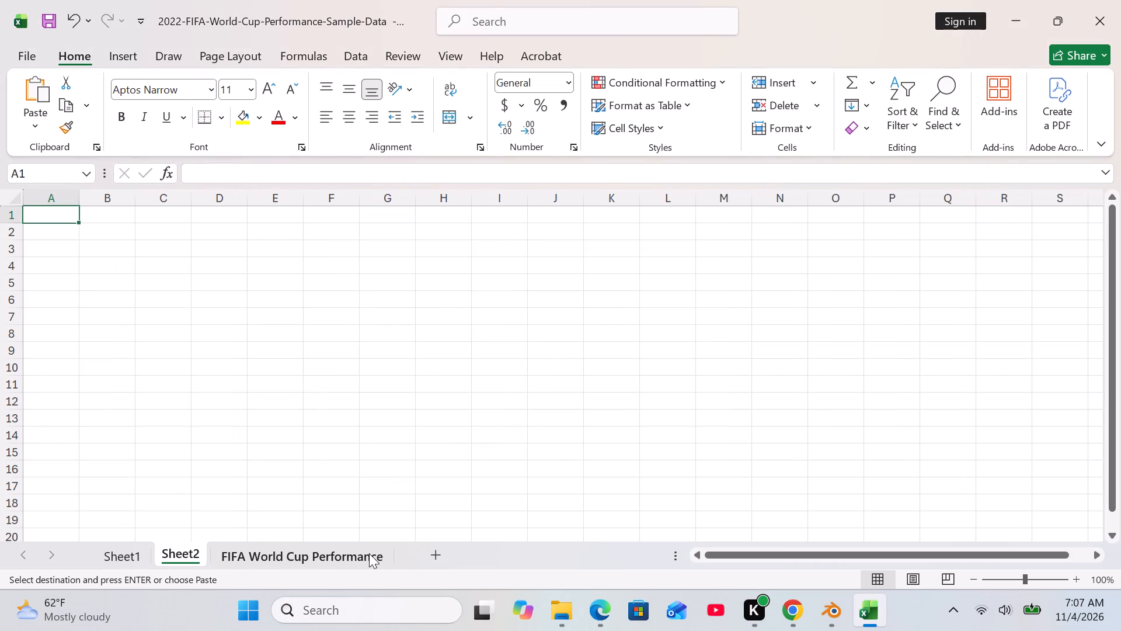
type("charts")
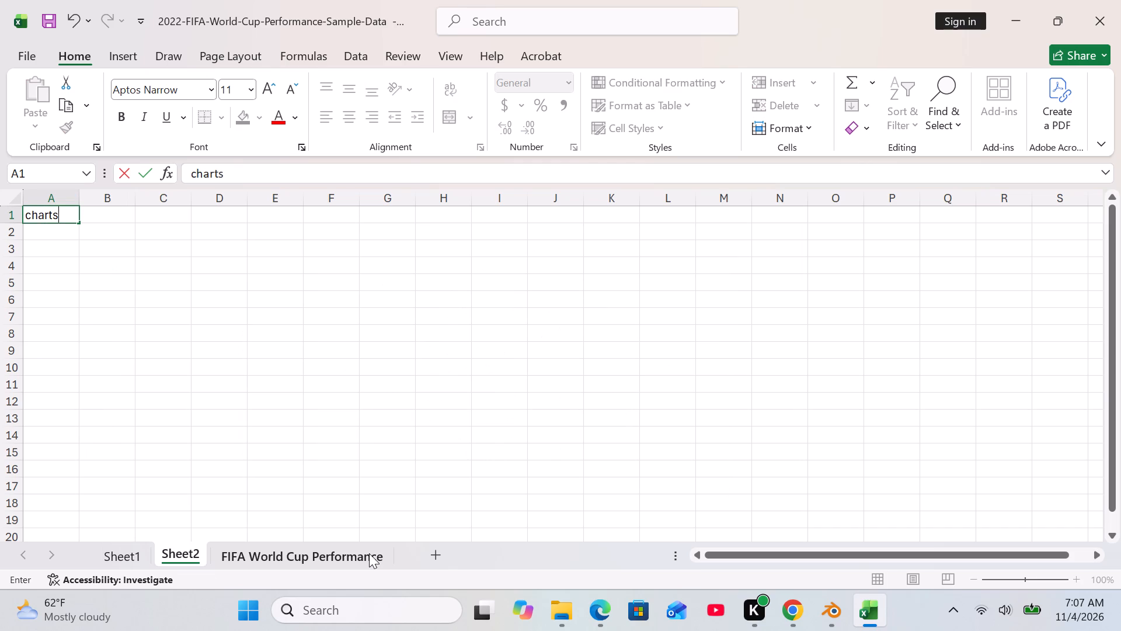
key("Return")
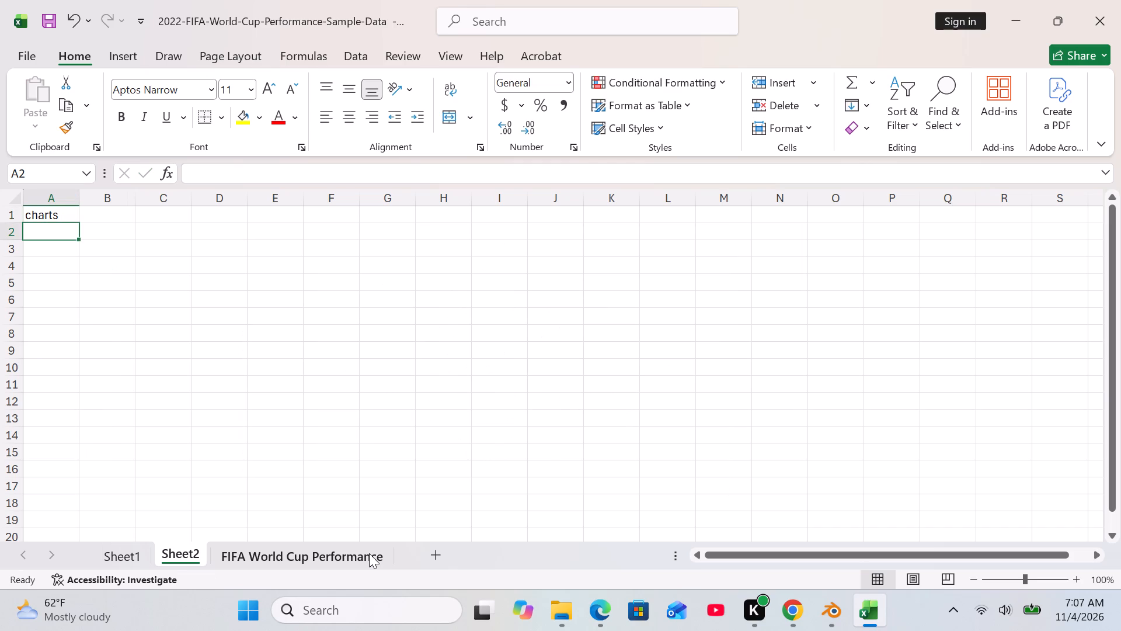
Rename the new worksheet as charts, using the text copied from cell A1.
left_click(53, 211)
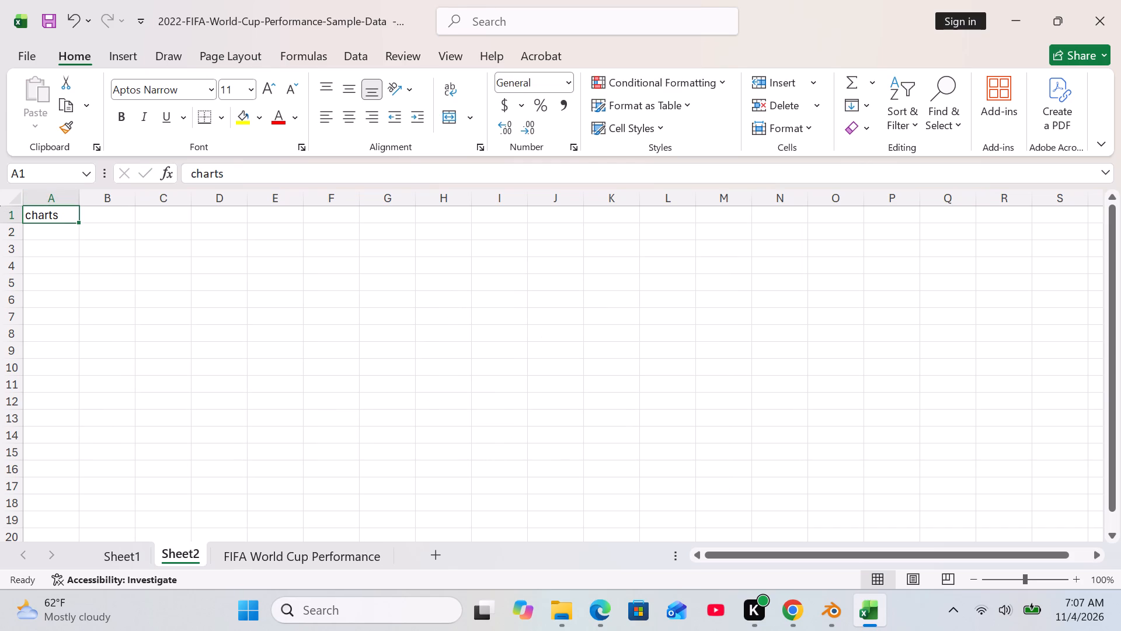
key("ctrl+c")
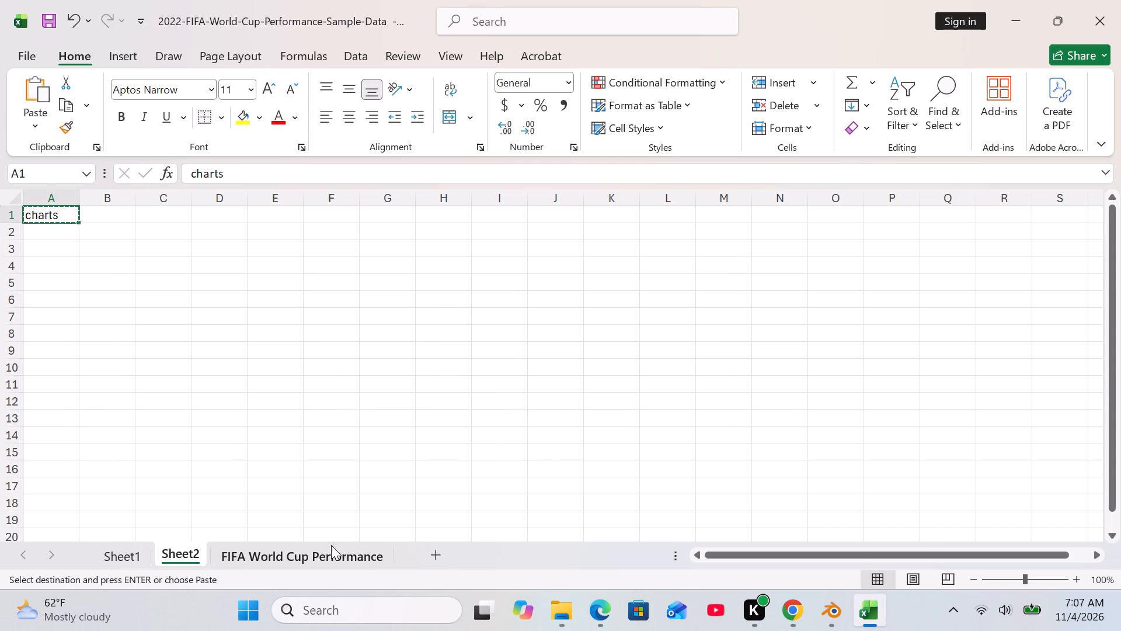
right_click(175, 549)
left_click(223, 352)
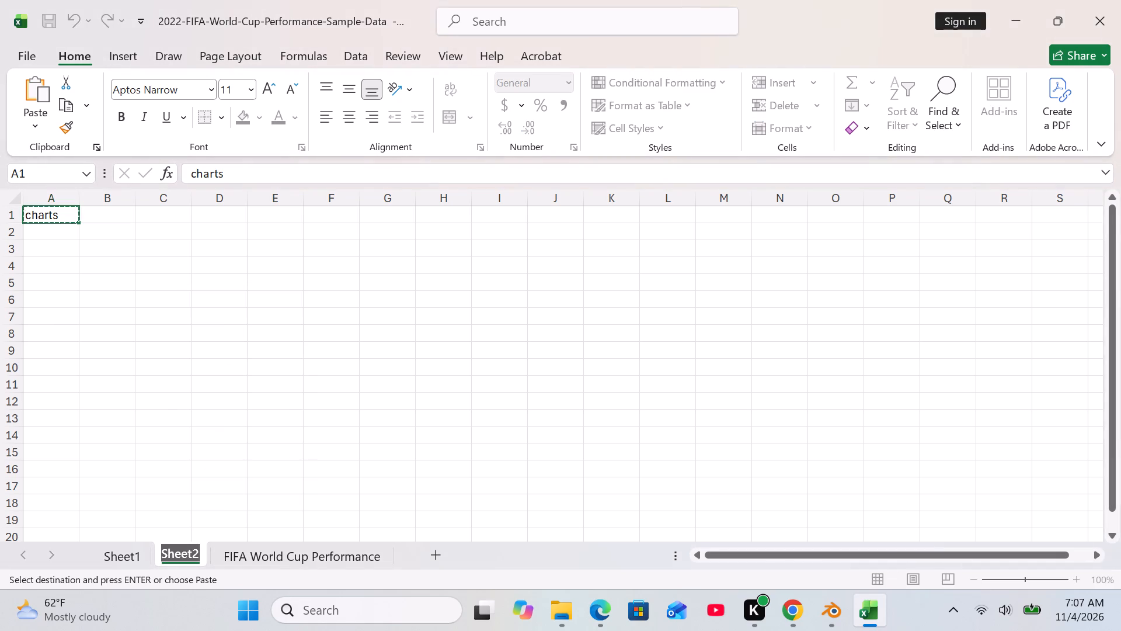
key("ctrl+v")
key("Return")
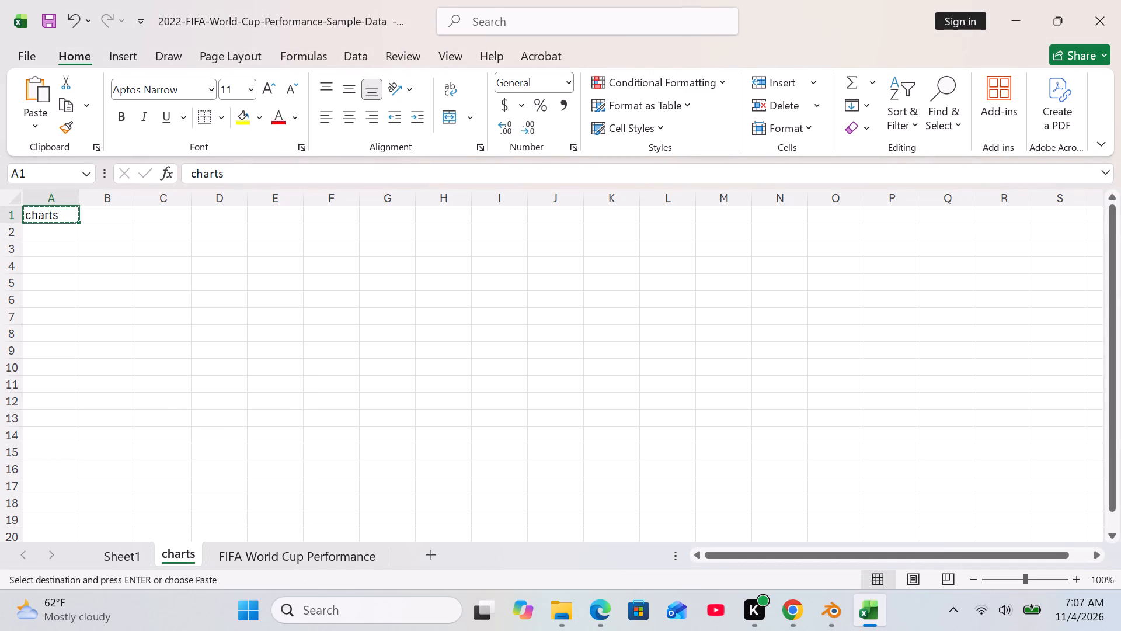
Move the radar PivotChart from Sheet1 to the sheet name Charts, embedding it in the existing charts sheet.
left_click(247, 561)
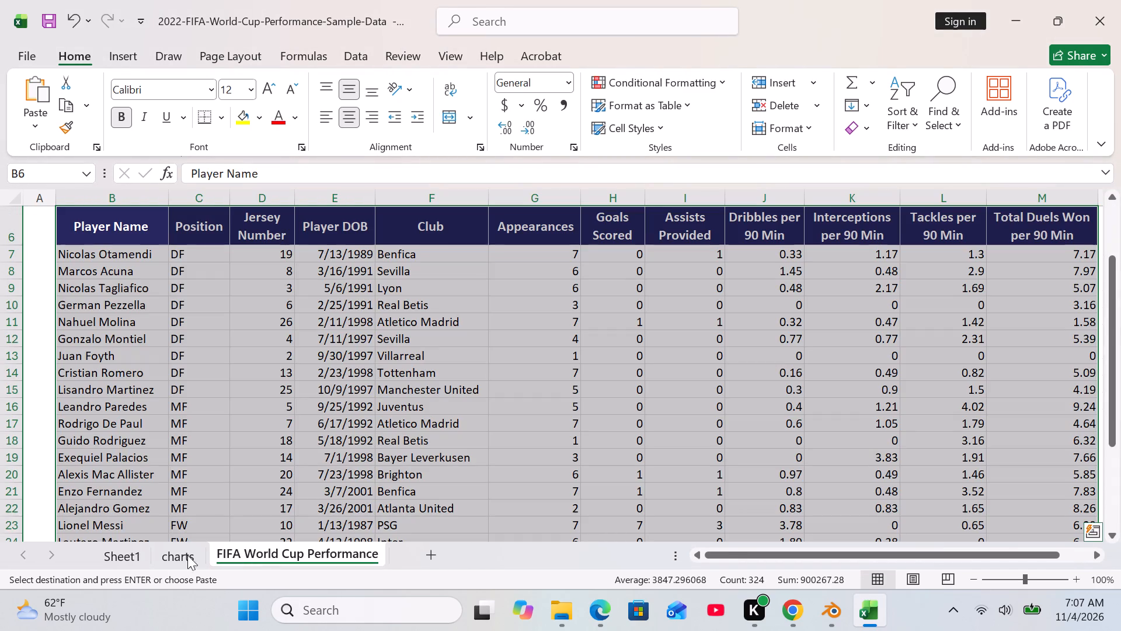
left_click(123, 571)
left_click(120, 559)
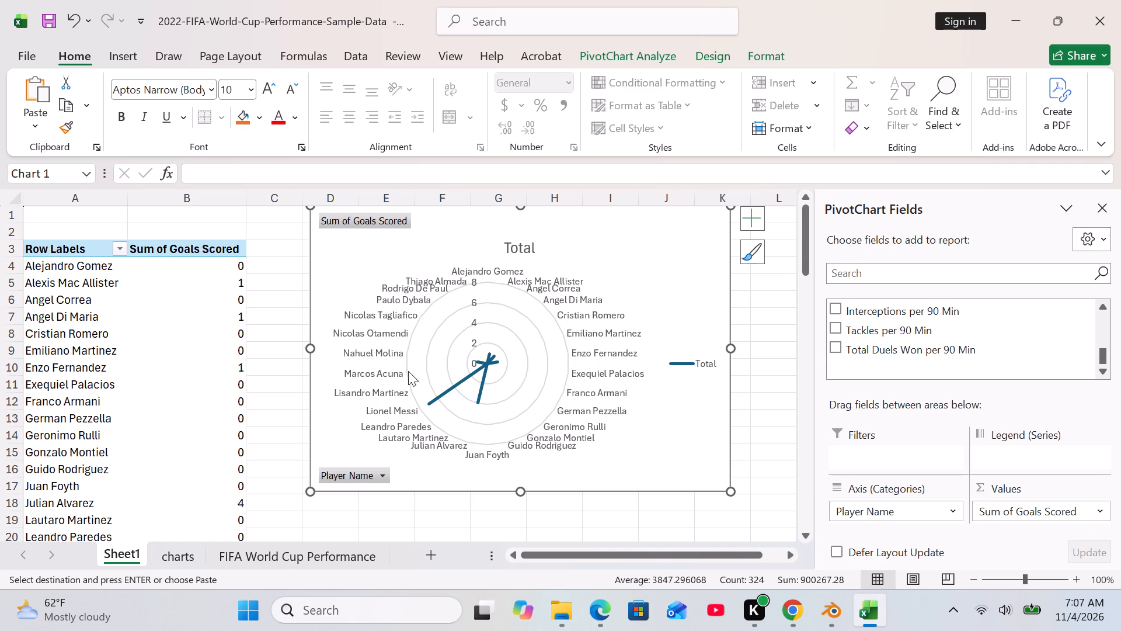
right_click(645, 273)
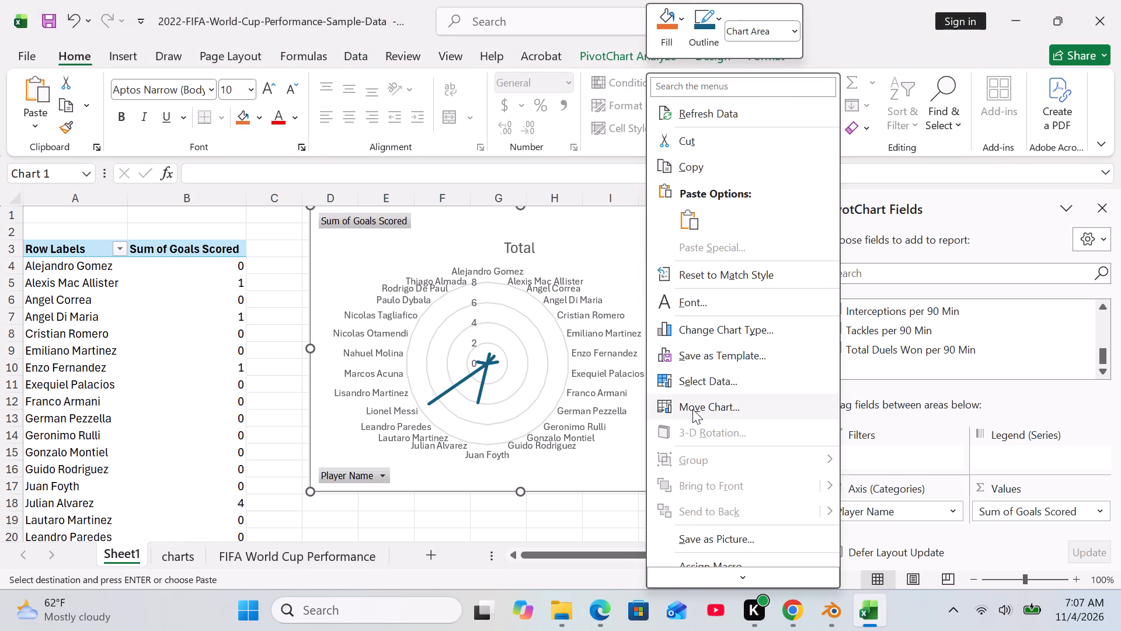
left_click(692, 409)
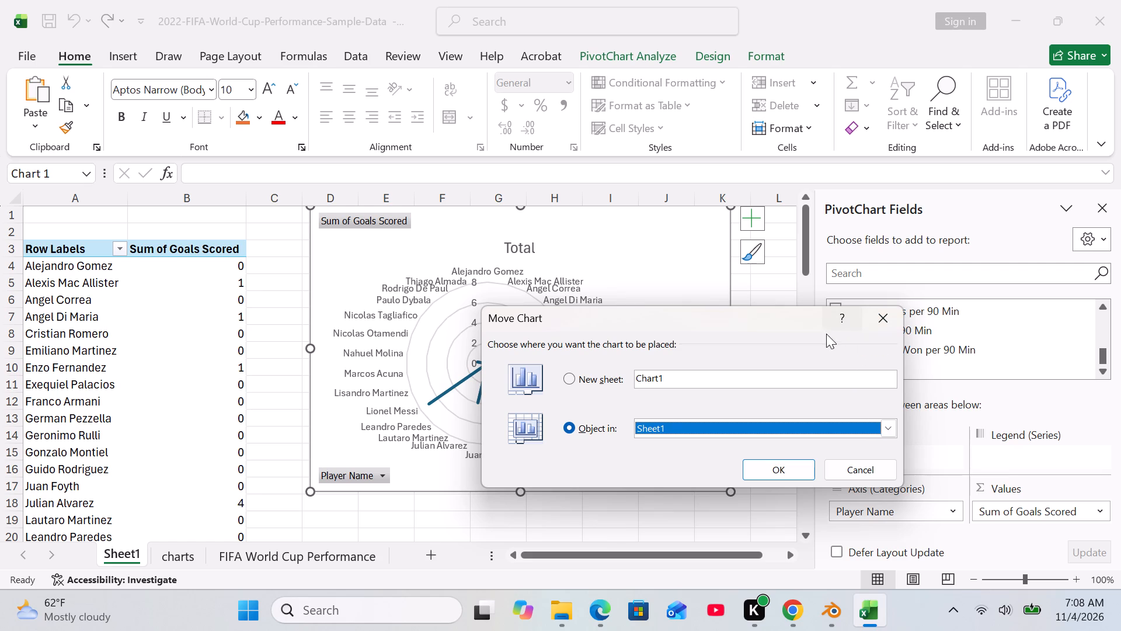
left_click(569, 379)
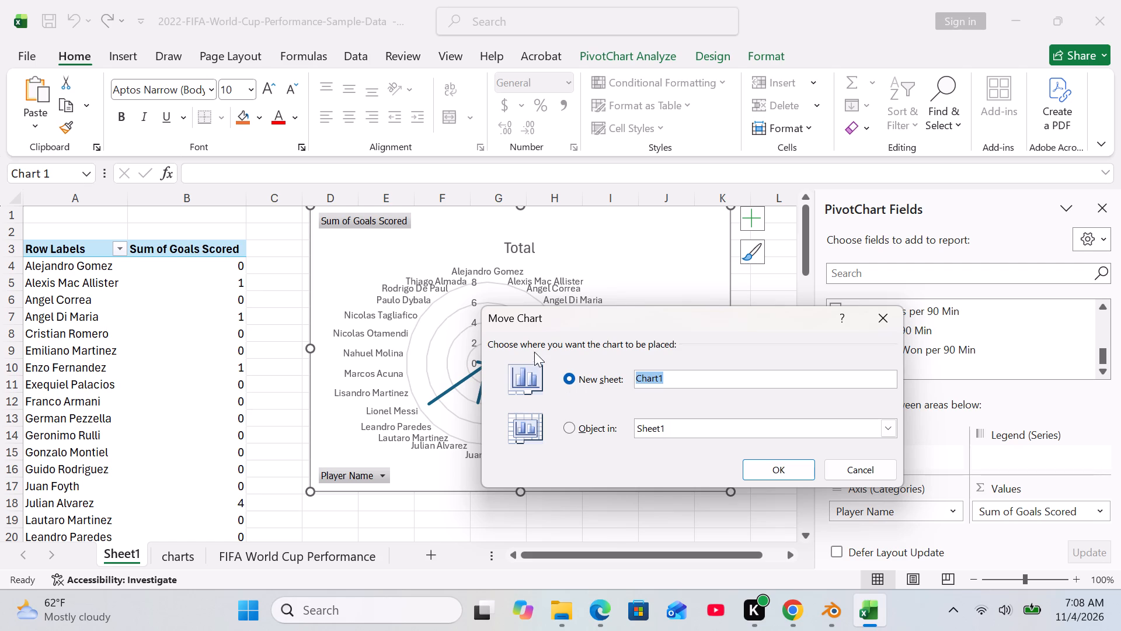
left_click(717, 373)
key("BackSpace")
key("s")
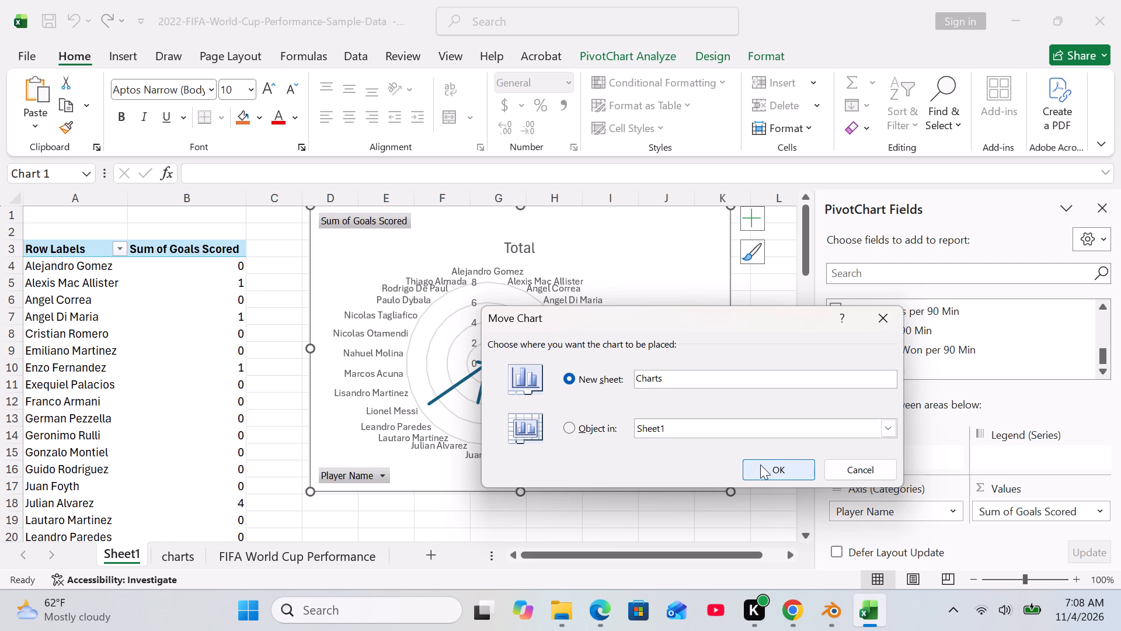
left_click(761, 466)
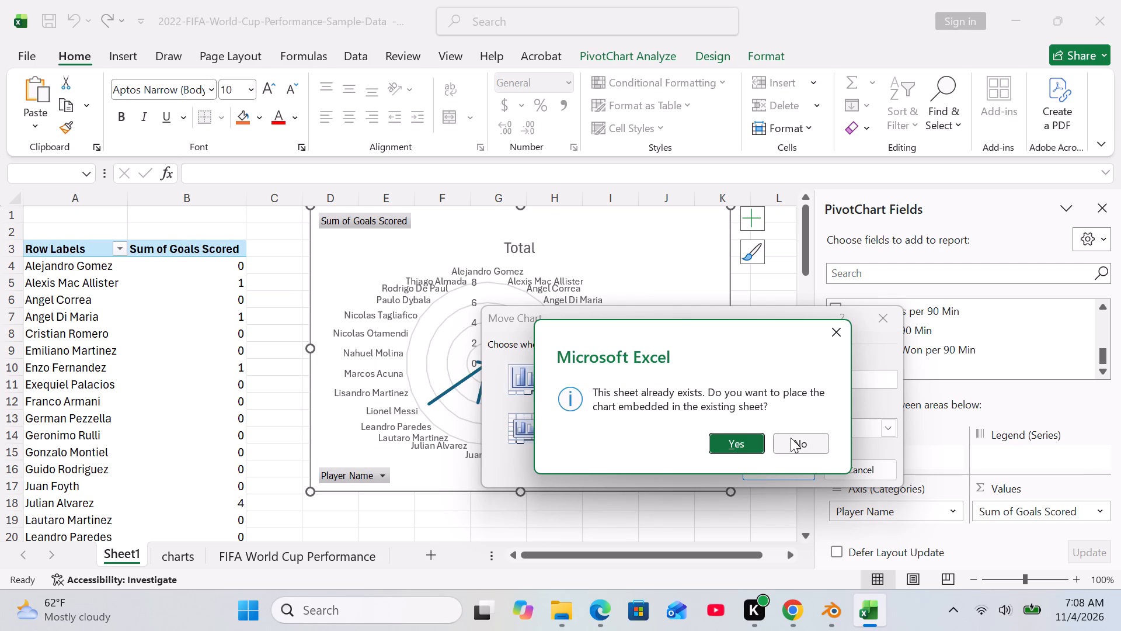
left_click(745, 438)
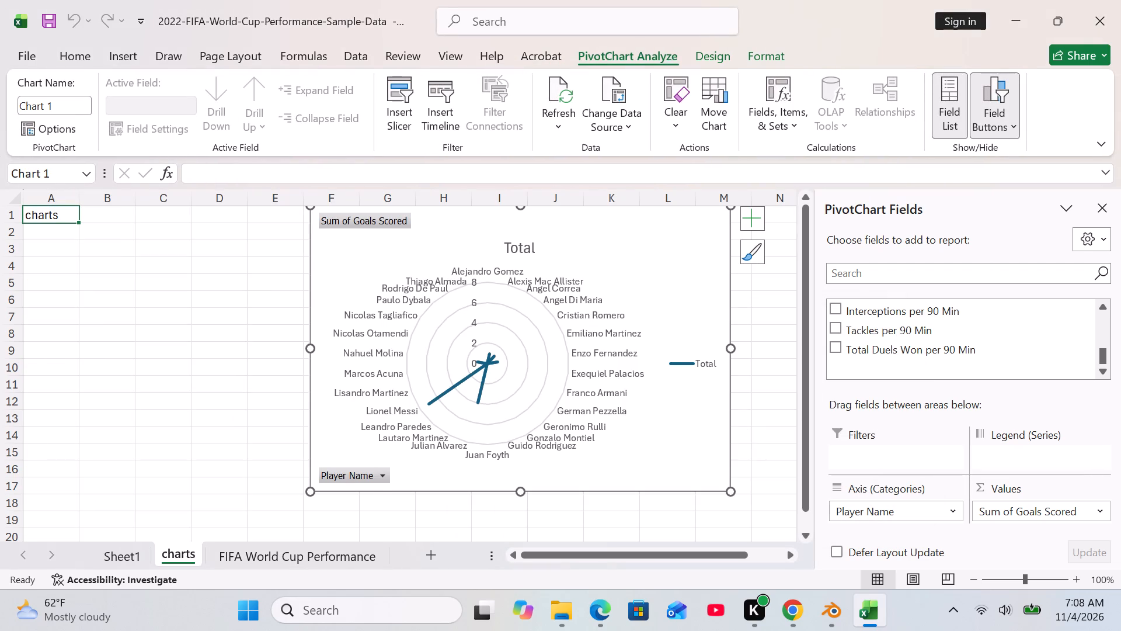
Clear the text from cell A1 of the charts sheet, keeping the radar chart in place.
key("Delete")
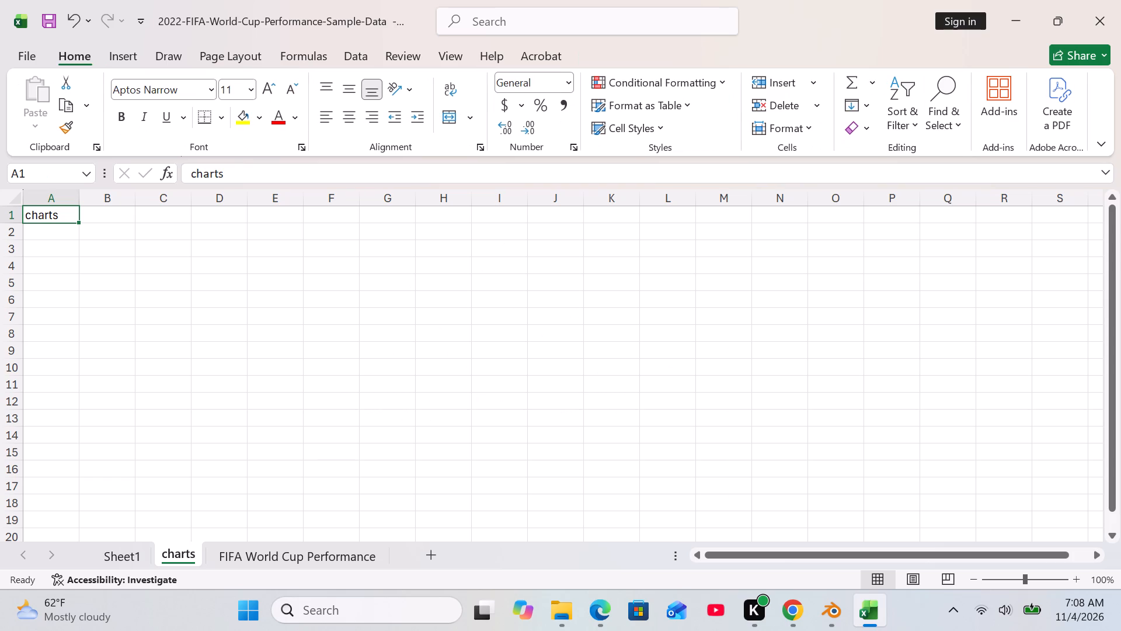
key("ctrl+z")
left_click(64, 216)
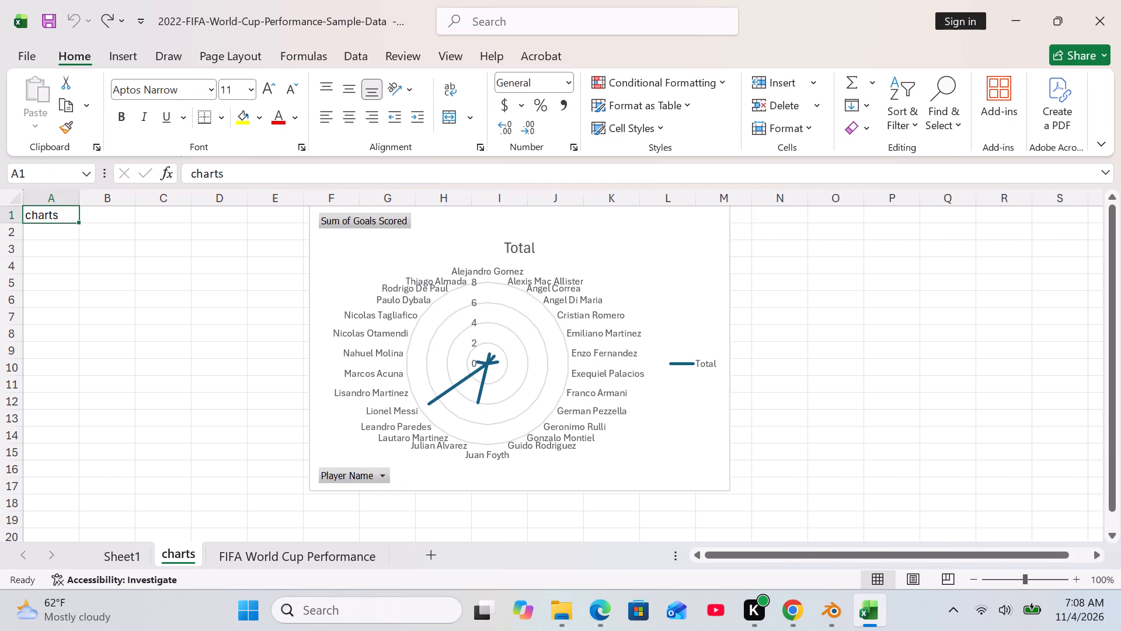
key("Delete")
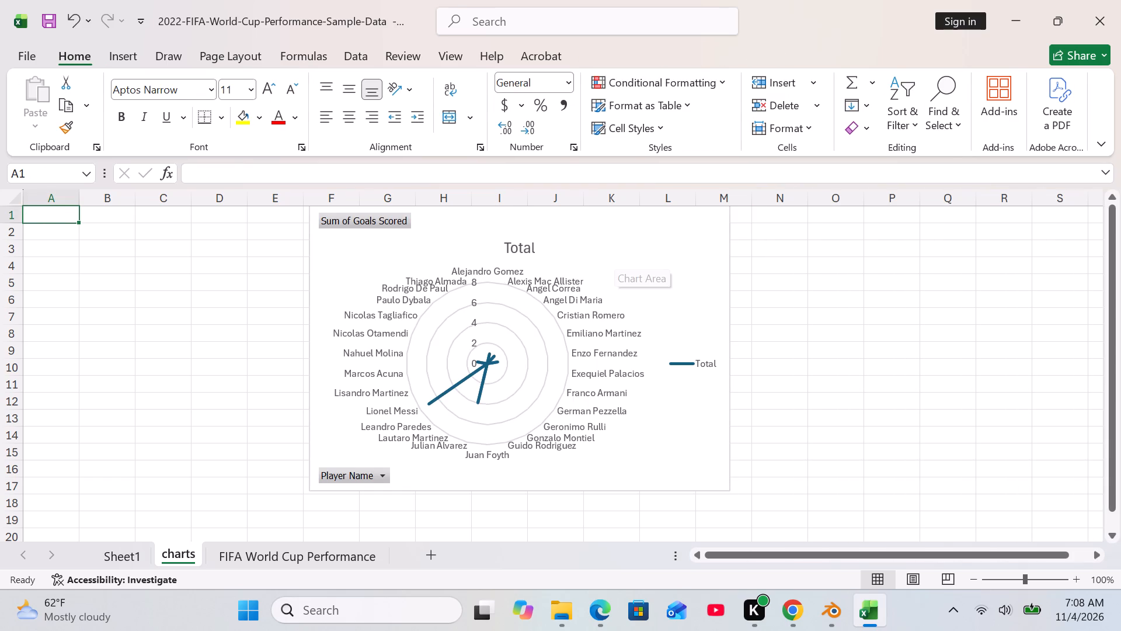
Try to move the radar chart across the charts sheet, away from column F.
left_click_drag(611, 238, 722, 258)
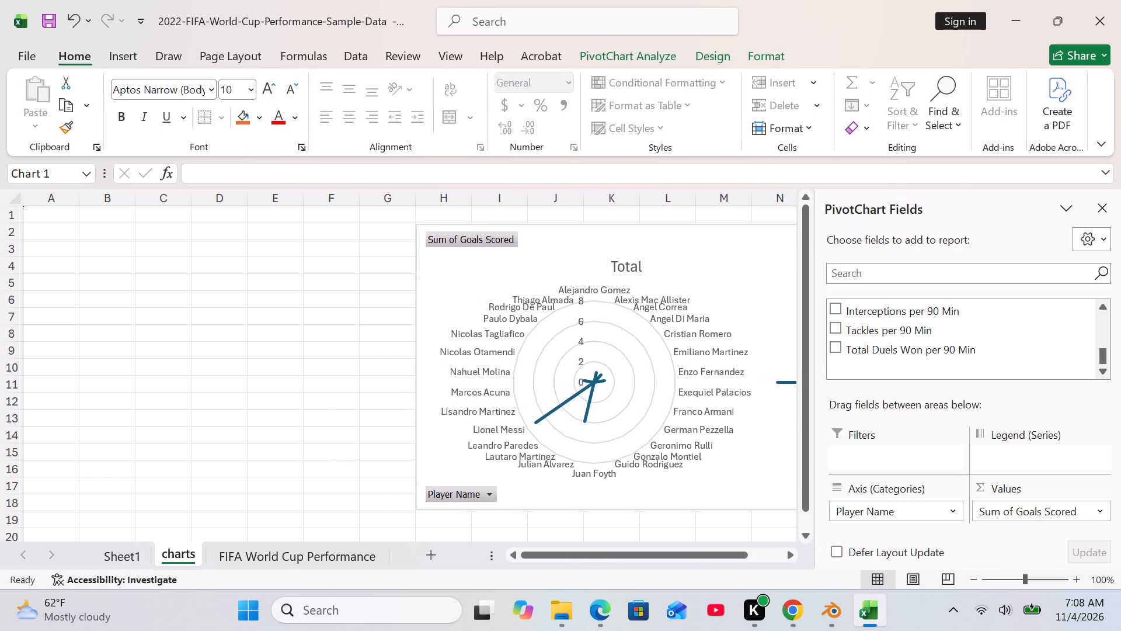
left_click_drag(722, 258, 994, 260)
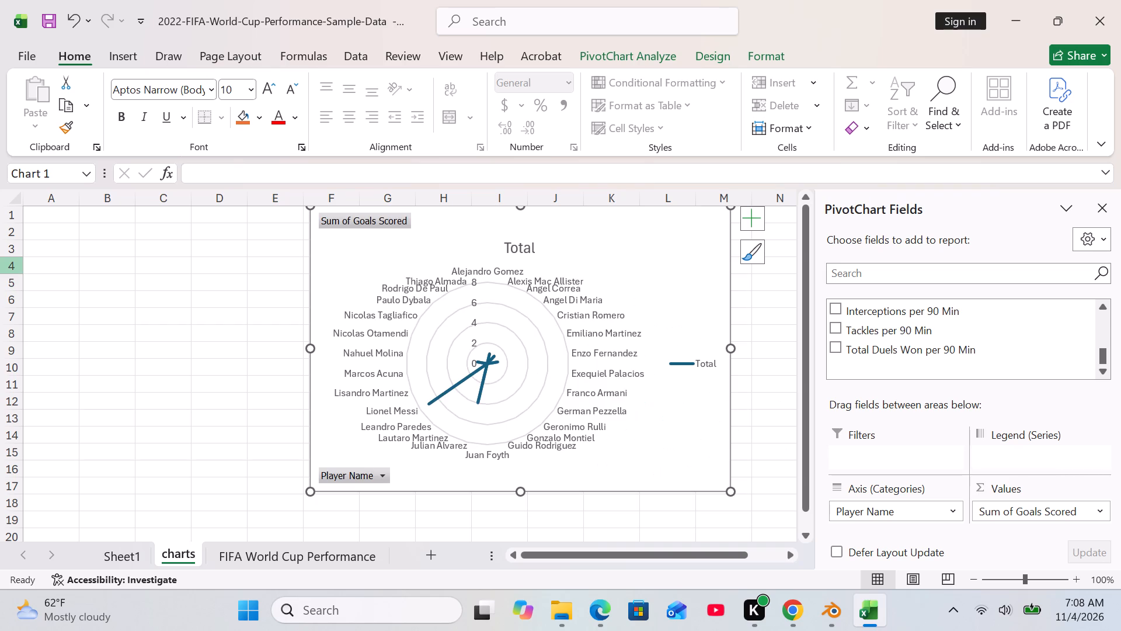
Fill the range A1:I40 behind the radar chart with yellow.
left_click_drag(56, 213, 401, 212)
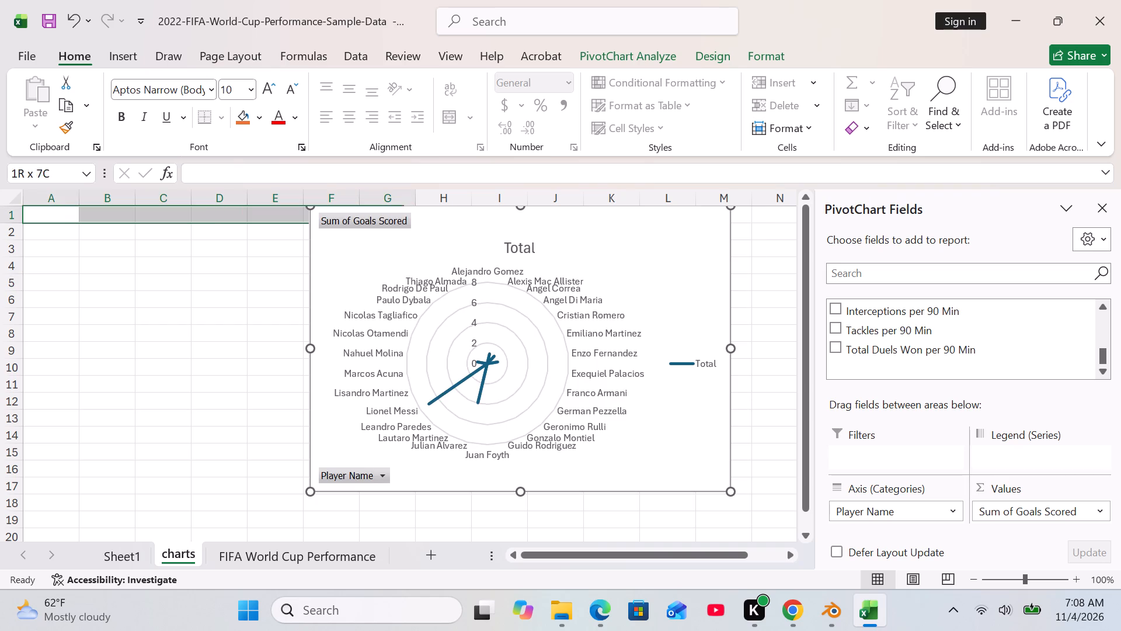
left_click_drag(401, 212, 476, 556)
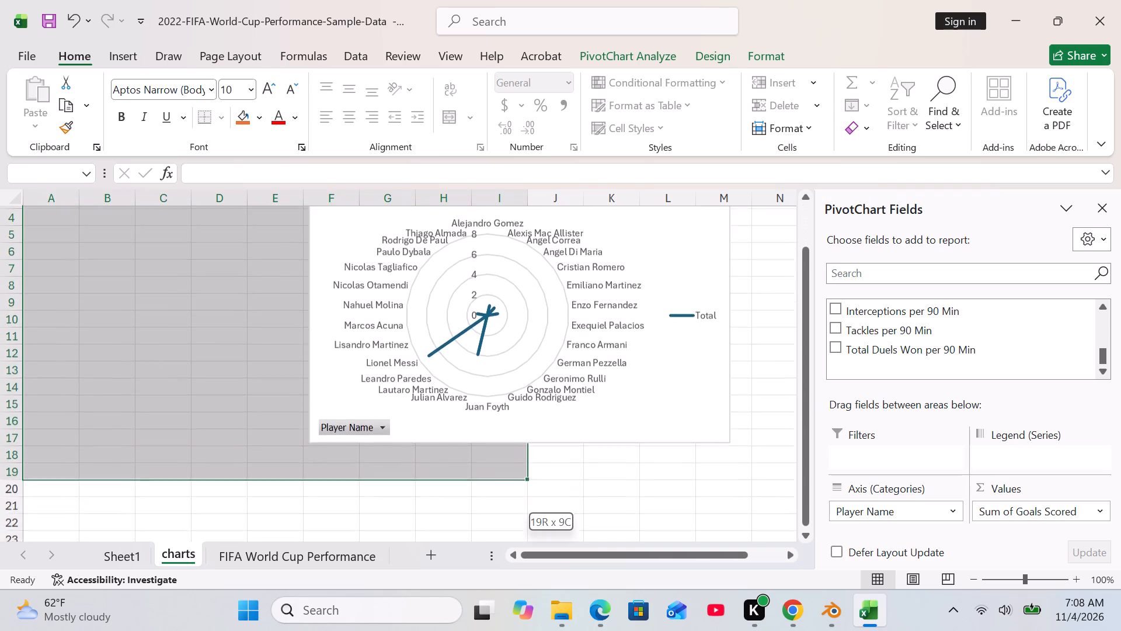
left_click_drag(476, 556, 470, 508)
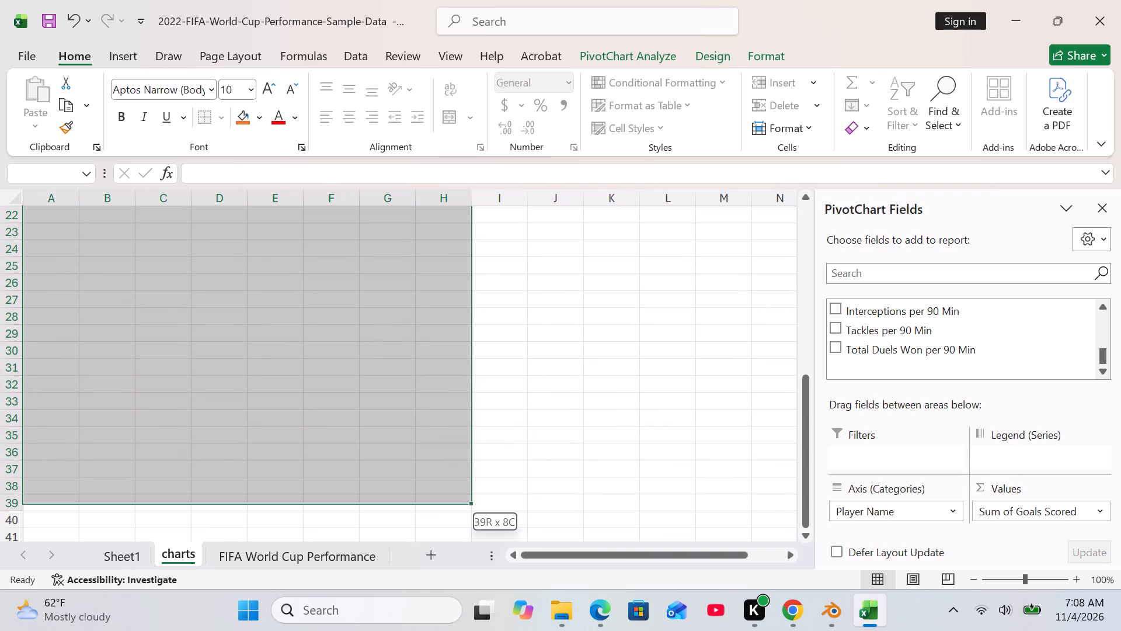
left_click_drag(470, 508, 487, 515)
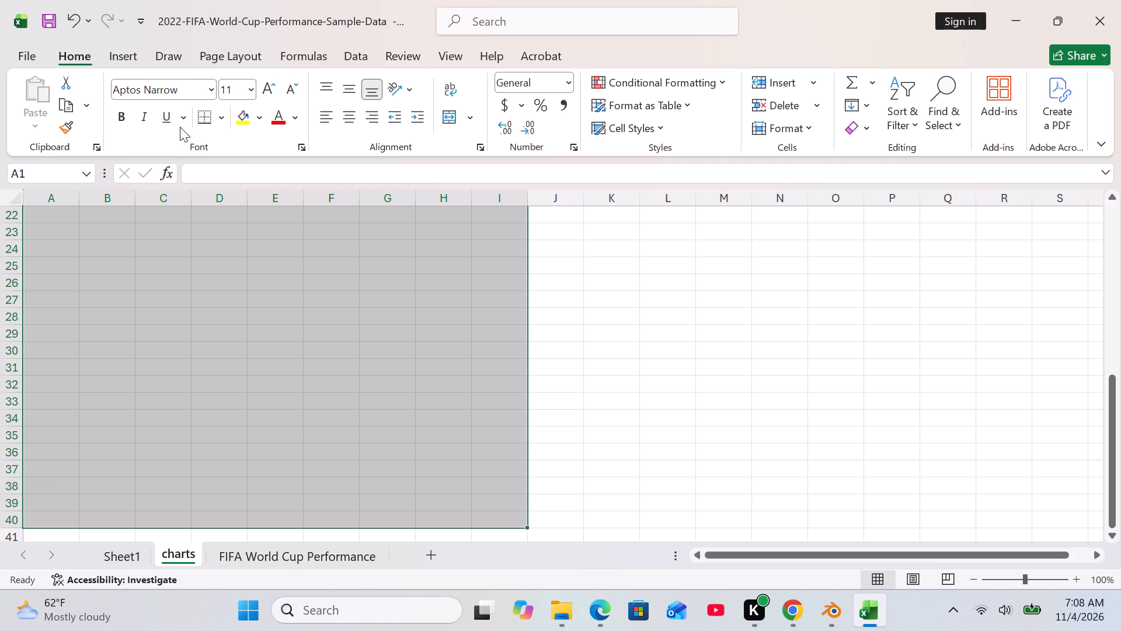
left_click(239, 113)
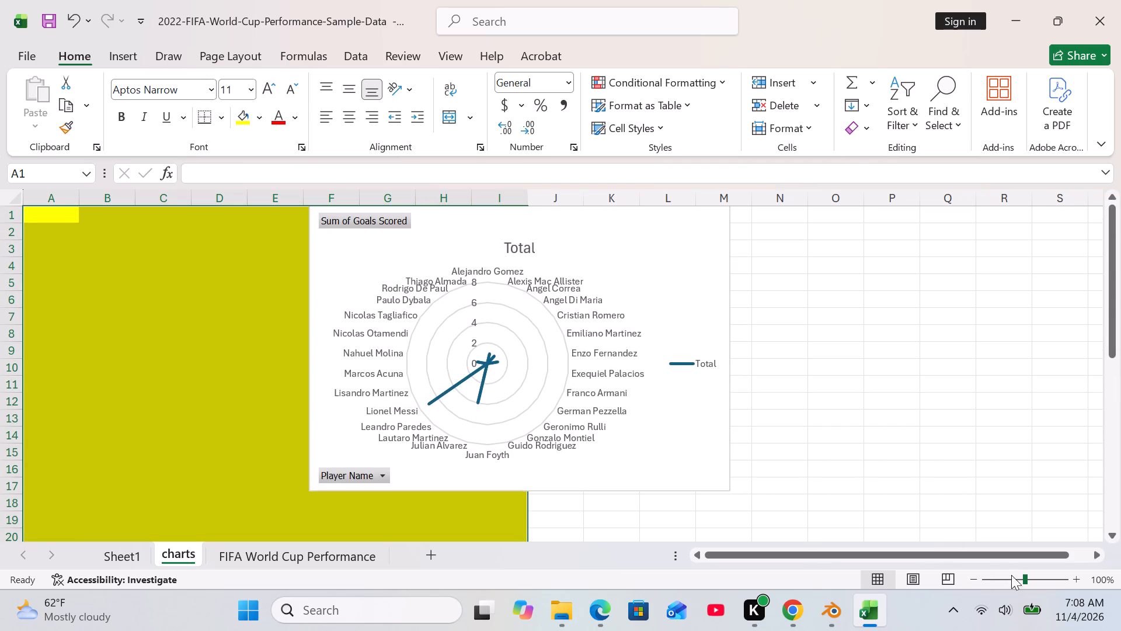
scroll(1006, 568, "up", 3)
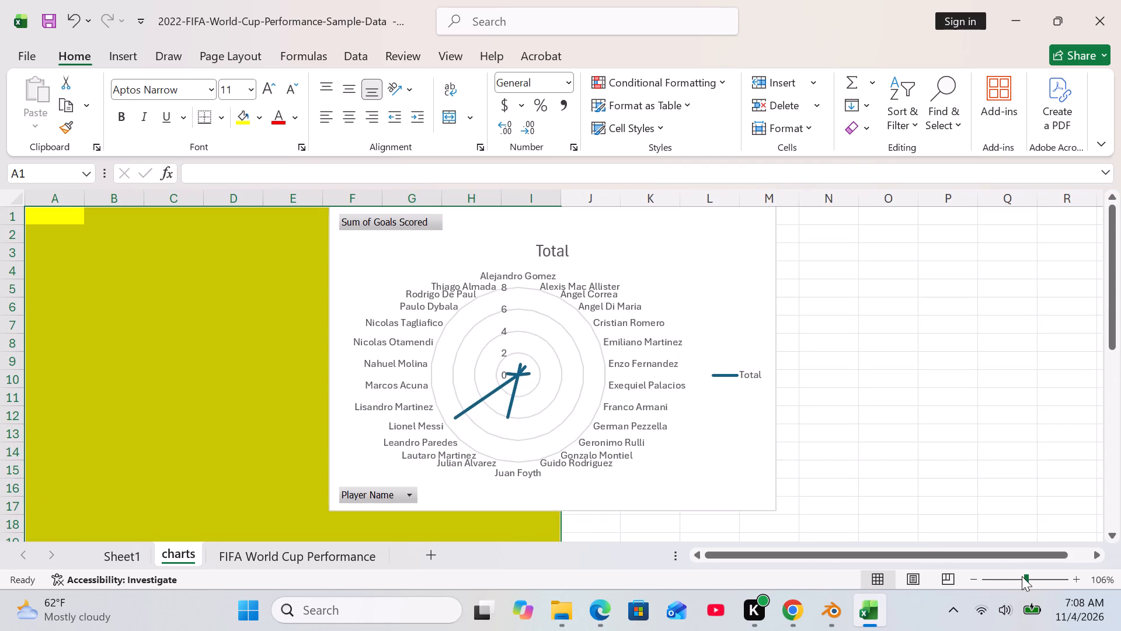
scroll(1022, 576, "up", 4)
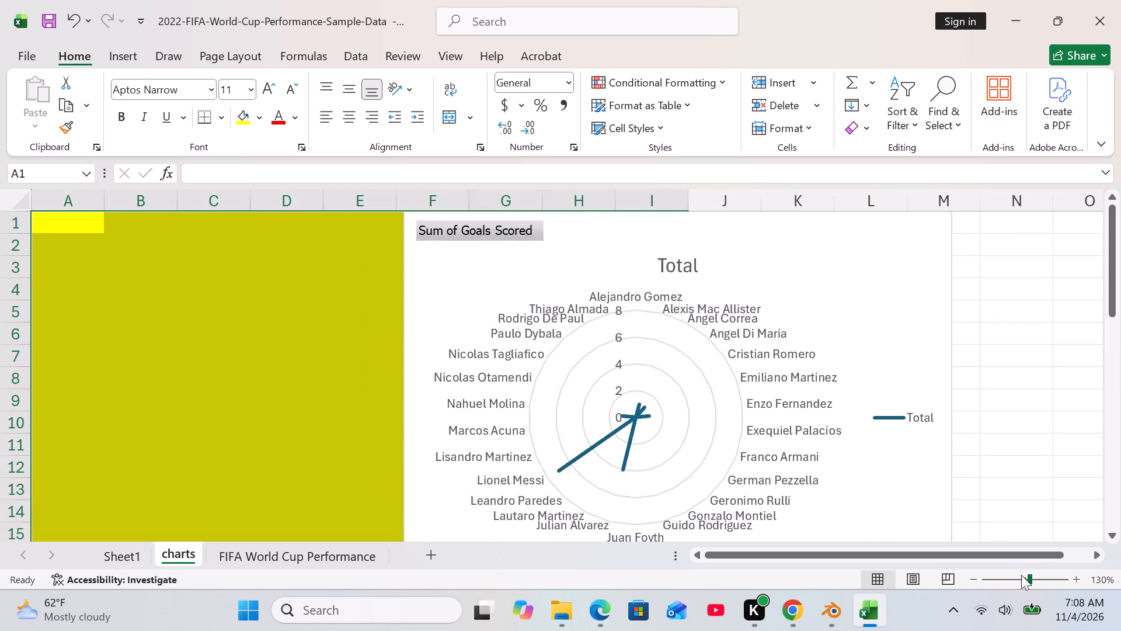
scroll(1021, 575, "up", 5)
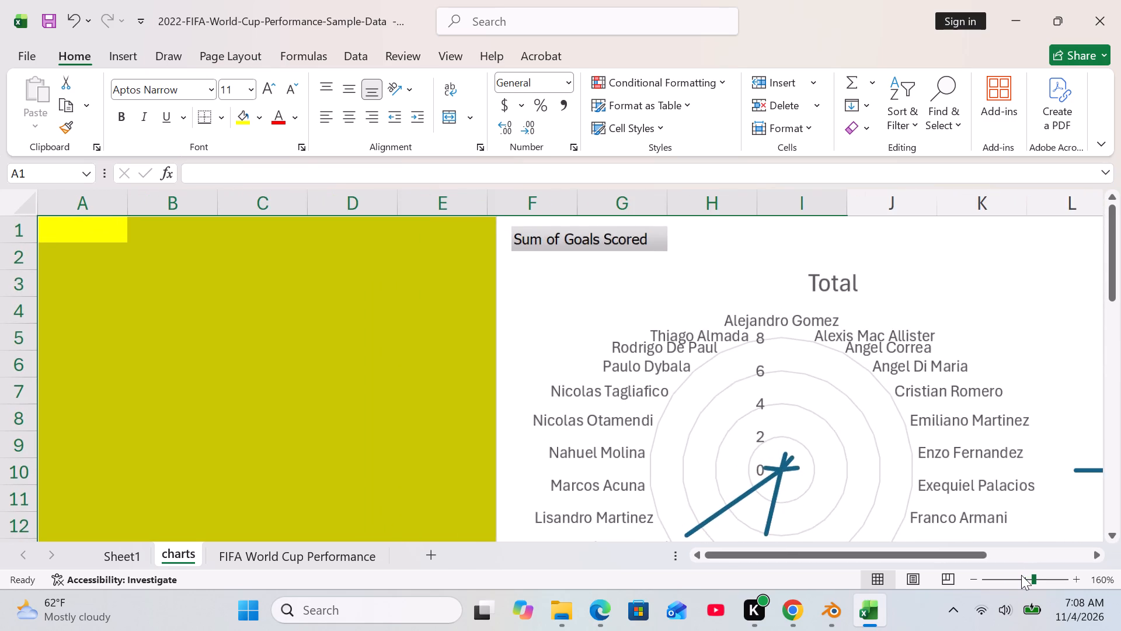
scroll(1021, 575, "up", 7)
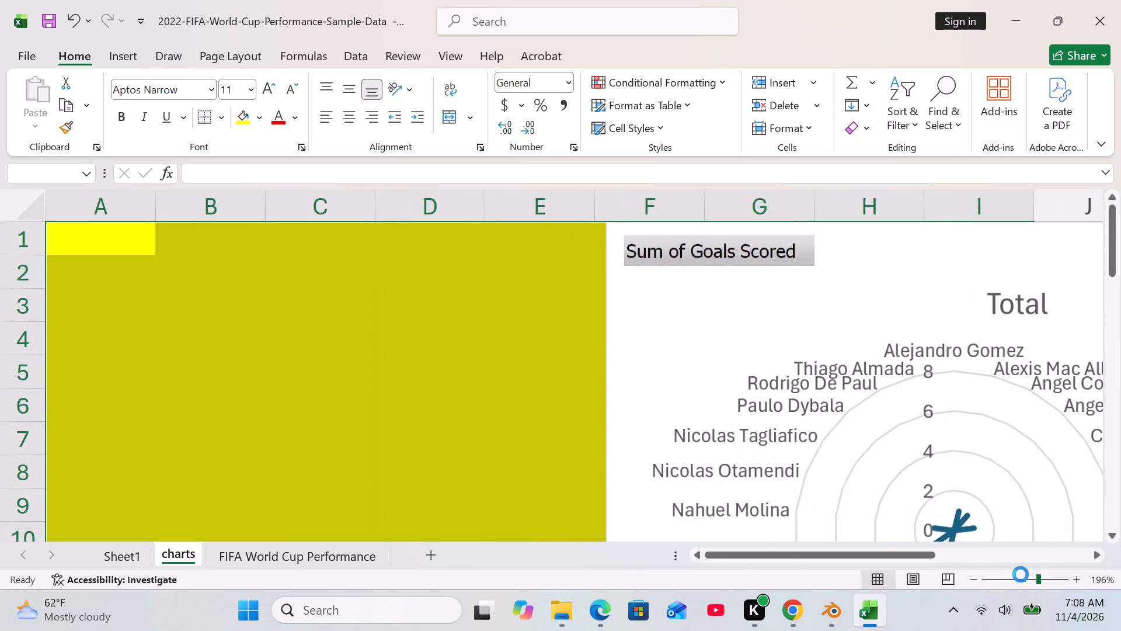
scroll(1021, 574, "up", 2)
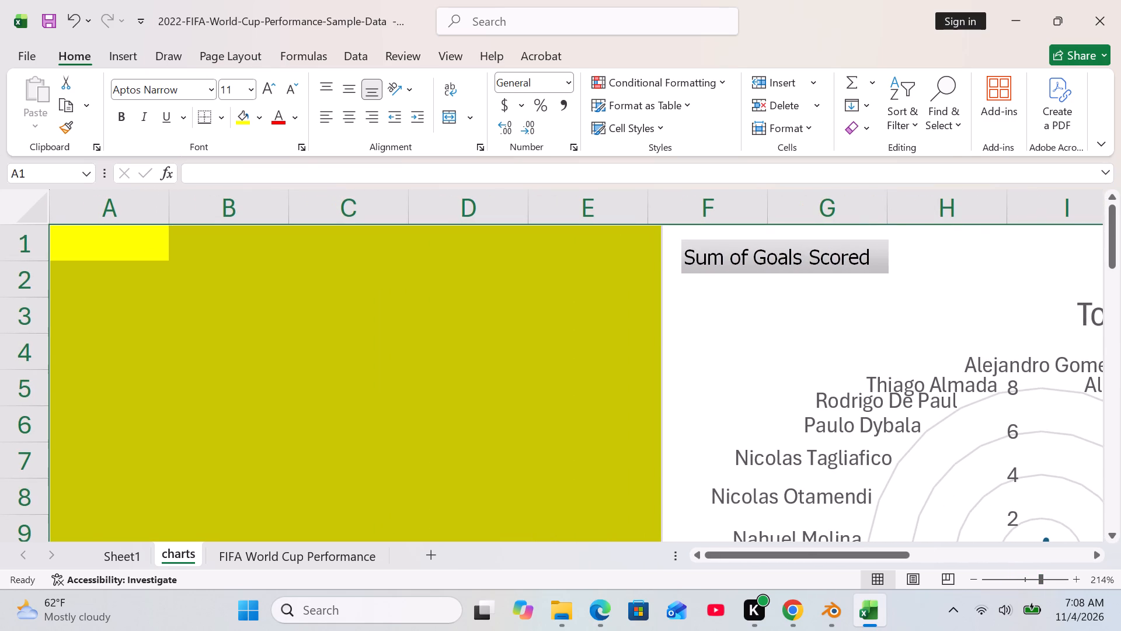
Move the radar chart so that its upper-left corner sits at cell A1 of the charts sheet.
left_click_drag(1007, 264, 955, 282)
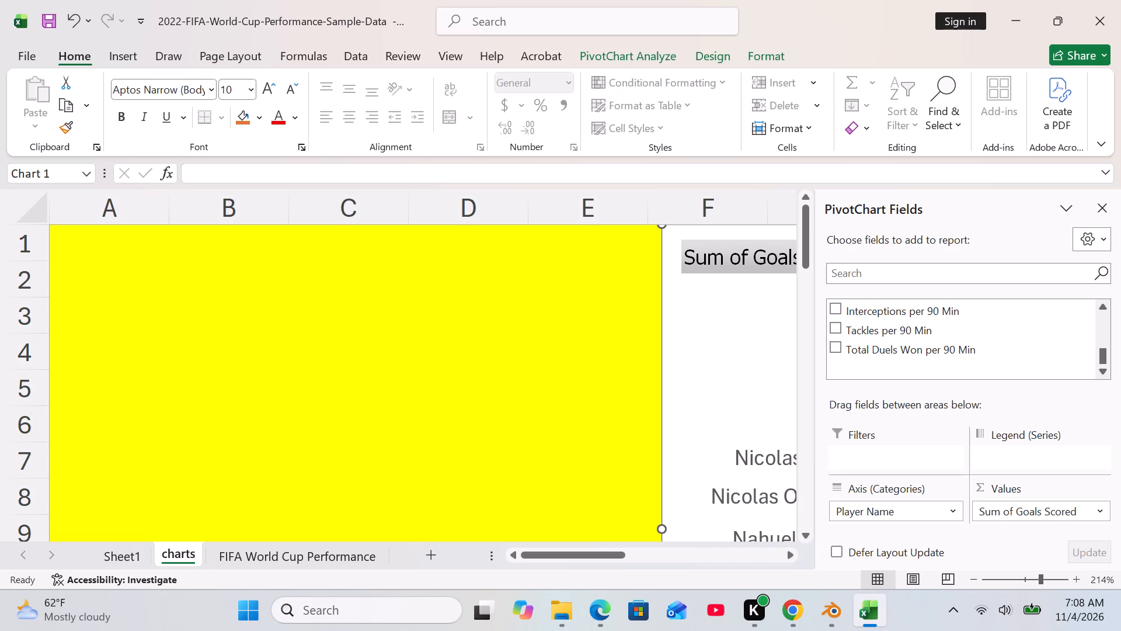
left_click(737, 340)
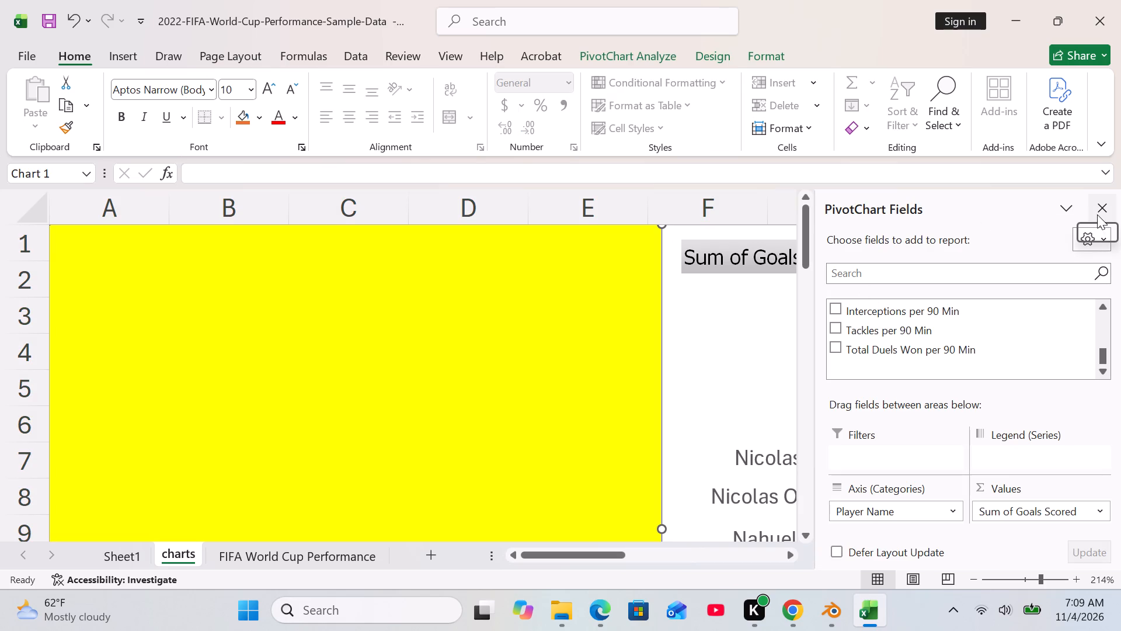
left_click(1097, 214)
left_click_drag(1026, 252, 514, 308)
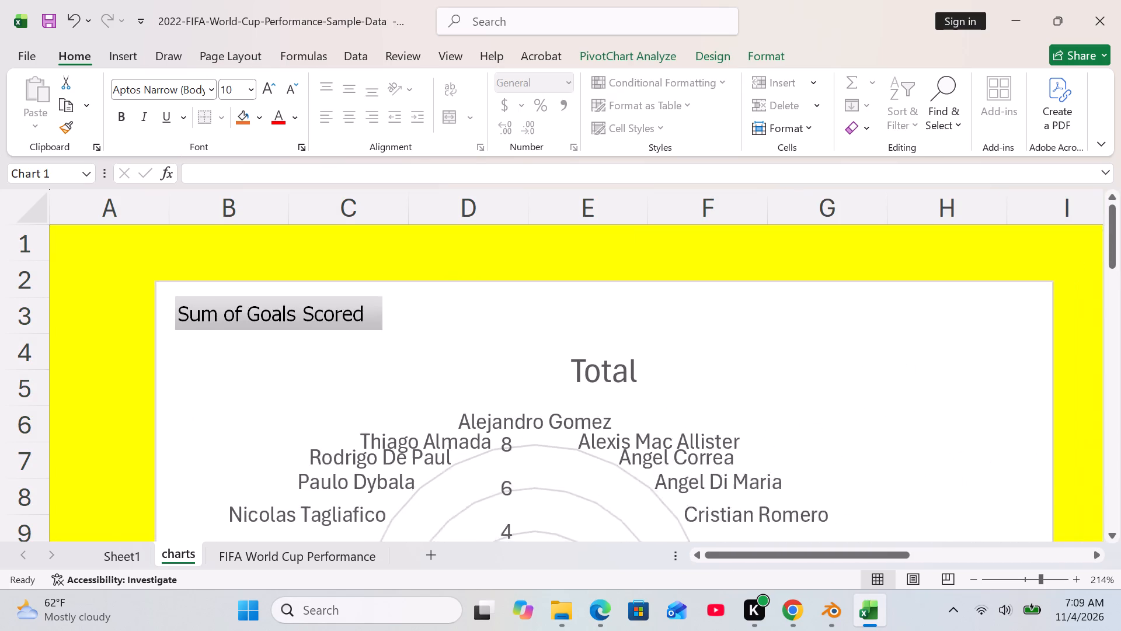
left_click_drag(514, 308, 413, 250)
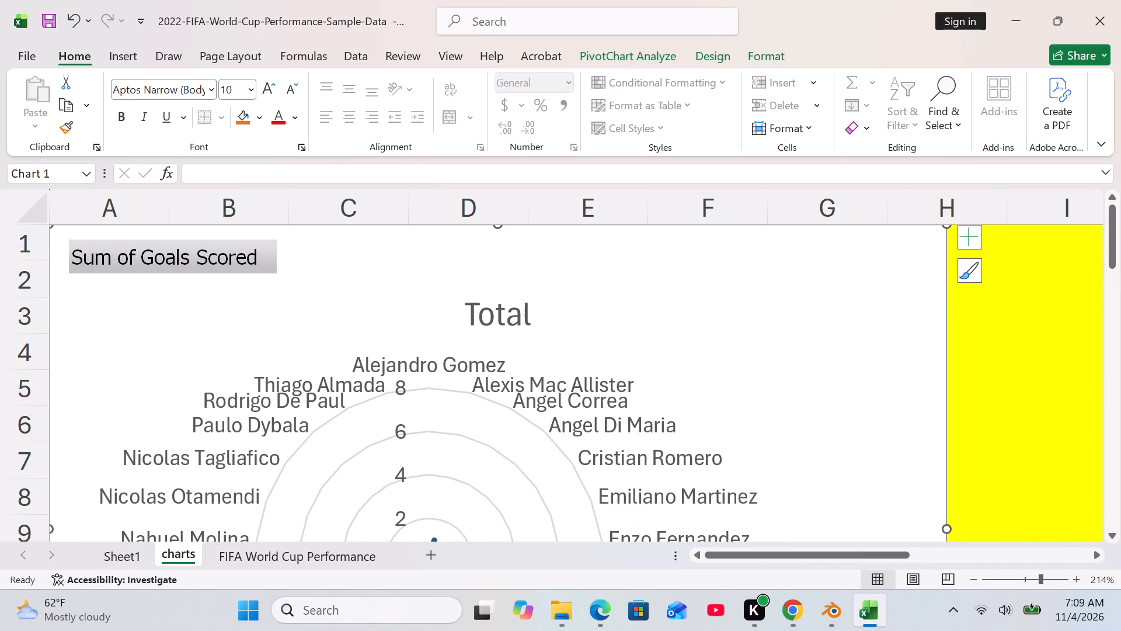
Examine the whole radar chart in its new position, including the filter options of its Player Name field.
scroll(1031, 336, "down", 5)
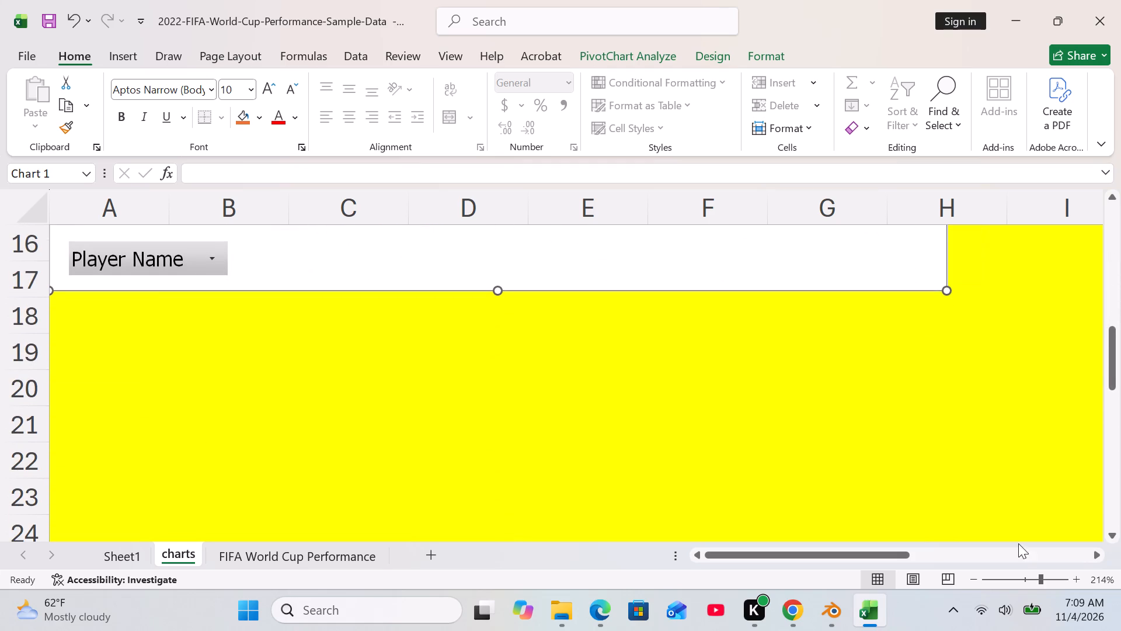
scroll(997, 473, "up", 1)
scroll(915, 377, "up", 1)
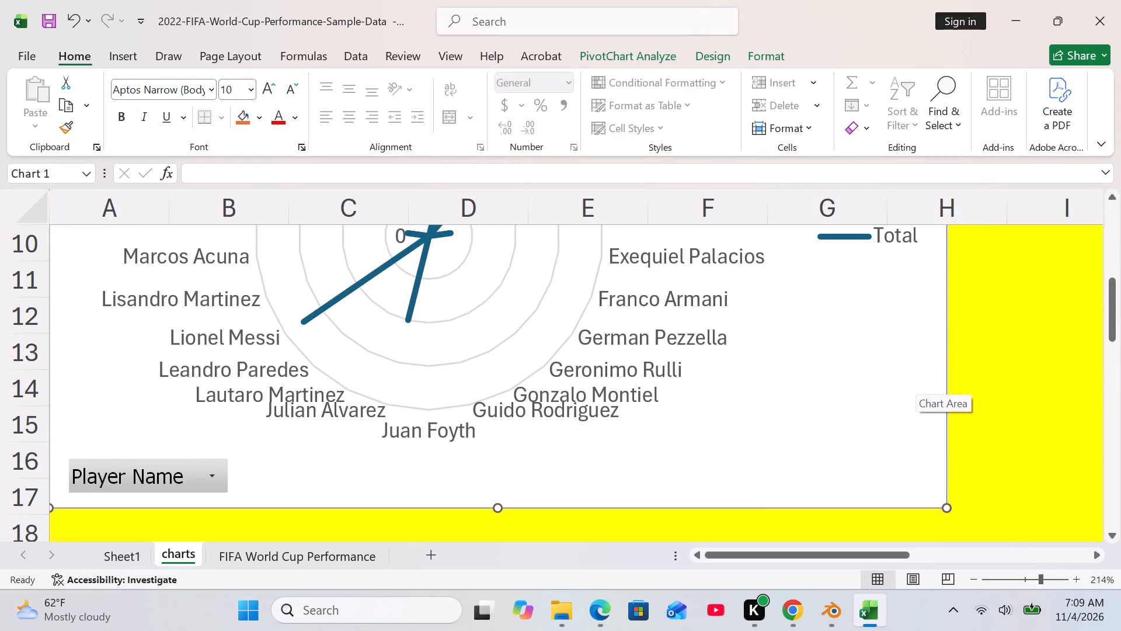
left_click(192, 477)
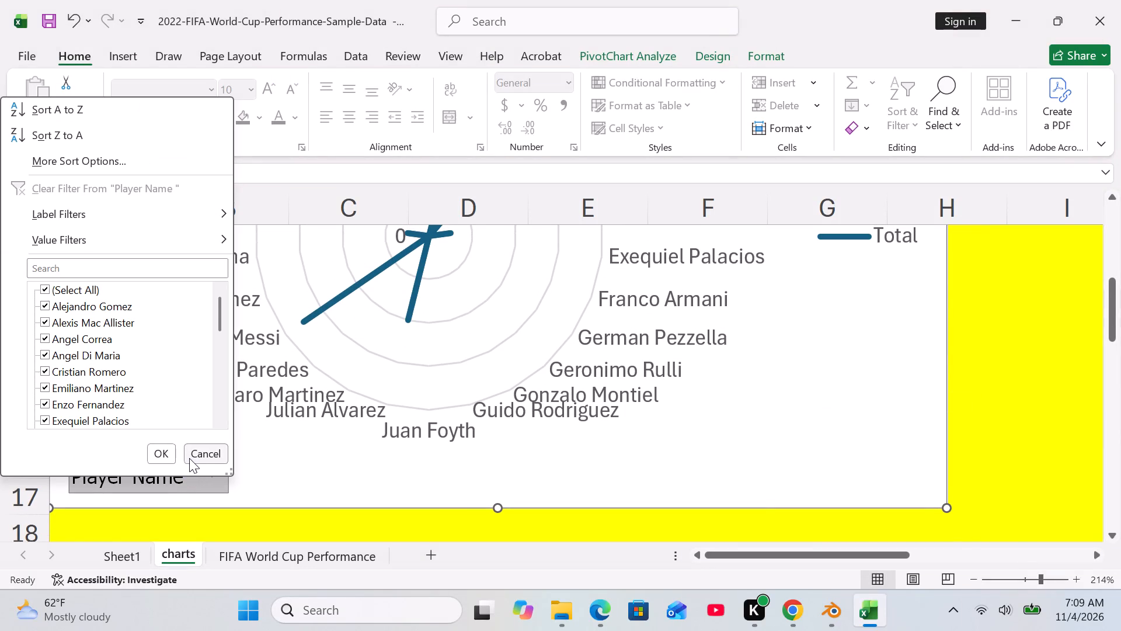
left_click(196, 456)
scroll(312, 476, "up", 3)
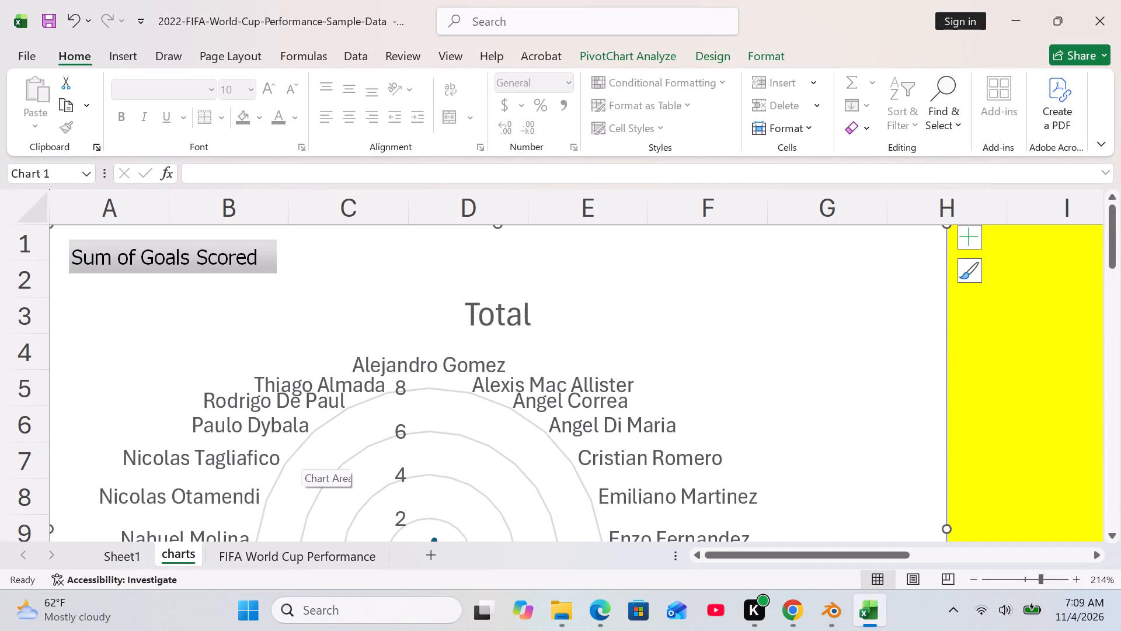
scroll(301, 452, "down", 3)
scroll(301, 452, "up", 1)
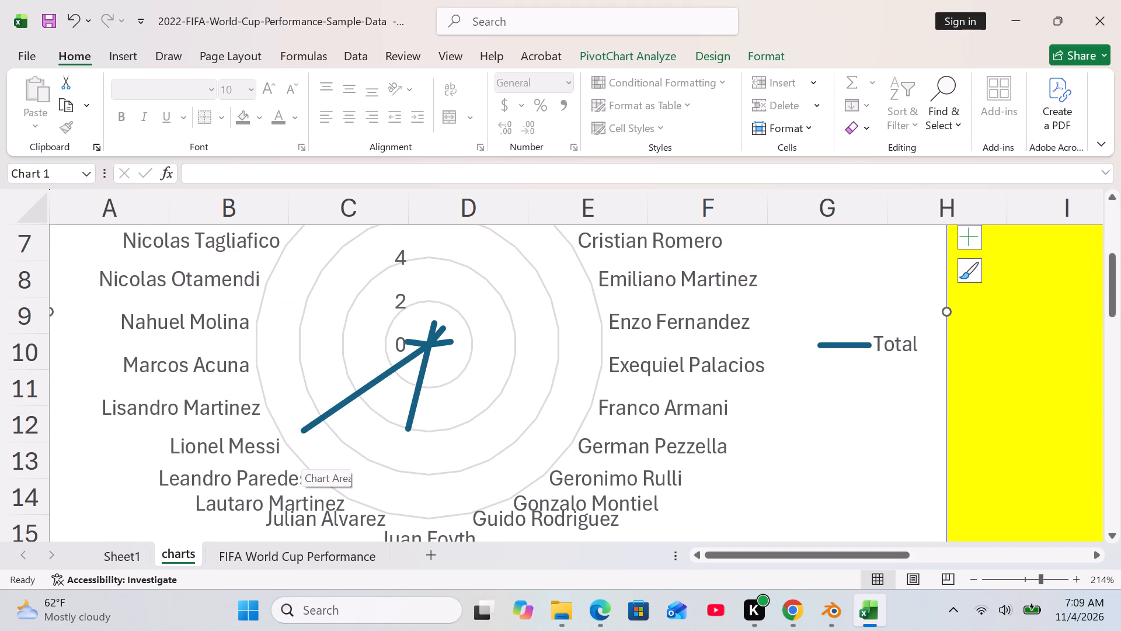
scroll(301, 452, "up", 1)
scroll(301, 452, "down", 2)
scroll(301, 452, "up", 1)
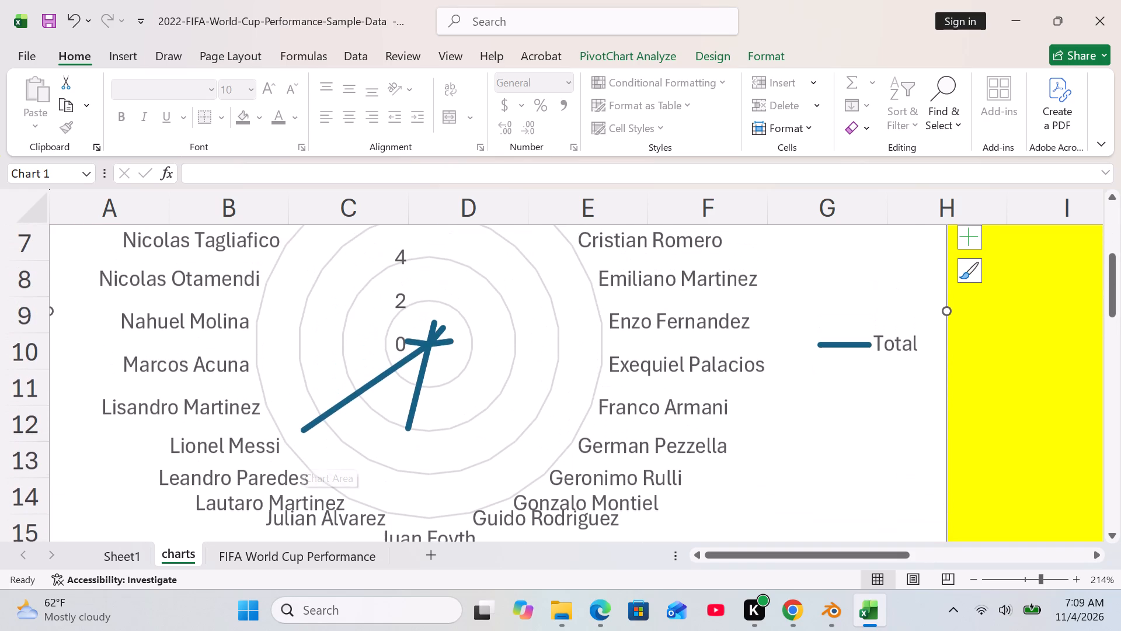
scroll(301, 452, "up", 1)
scroll(301, 452, "down", 1)
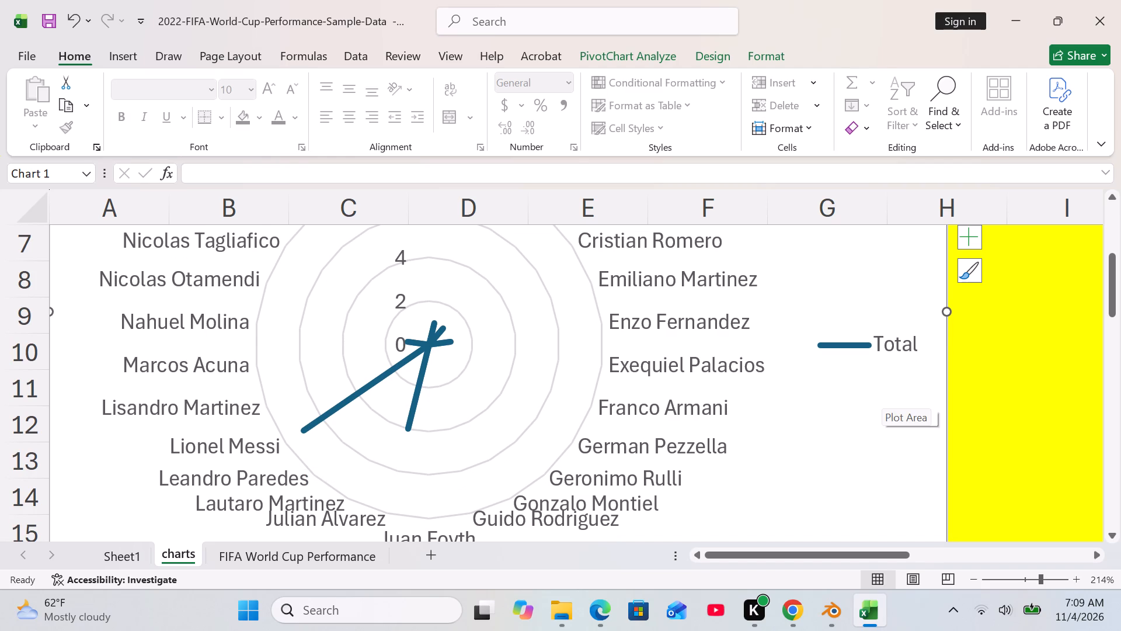
left_click_drag(1115, 294, 1109, 309)
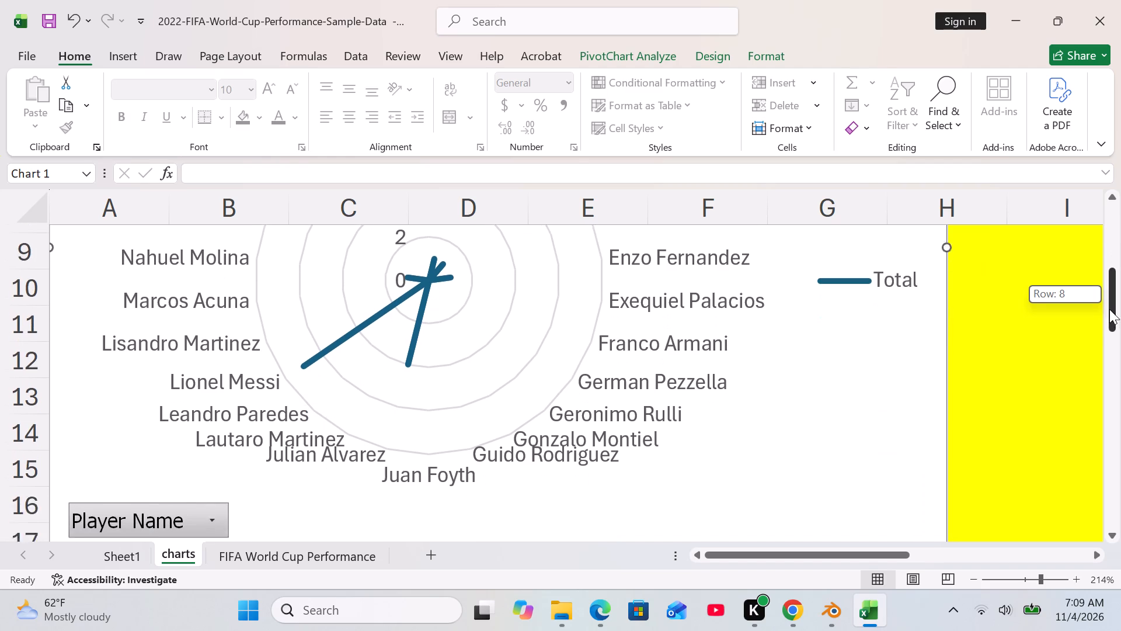
left_click_drag(1109, 309, 1098, 217)
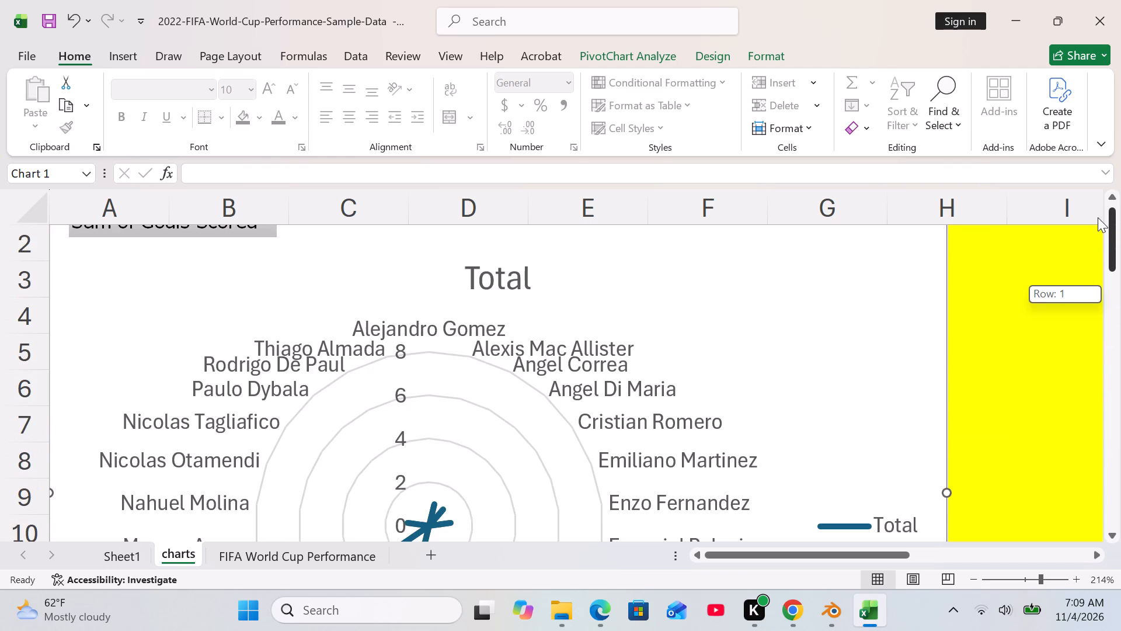
left_click_drag(1098, 217, 1098, 208)
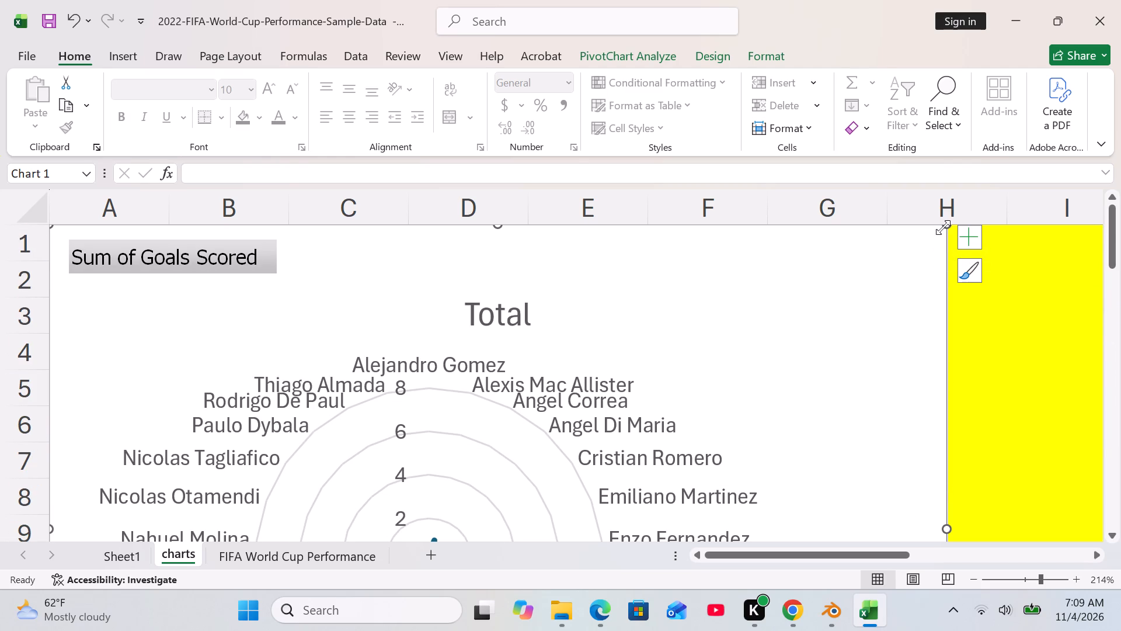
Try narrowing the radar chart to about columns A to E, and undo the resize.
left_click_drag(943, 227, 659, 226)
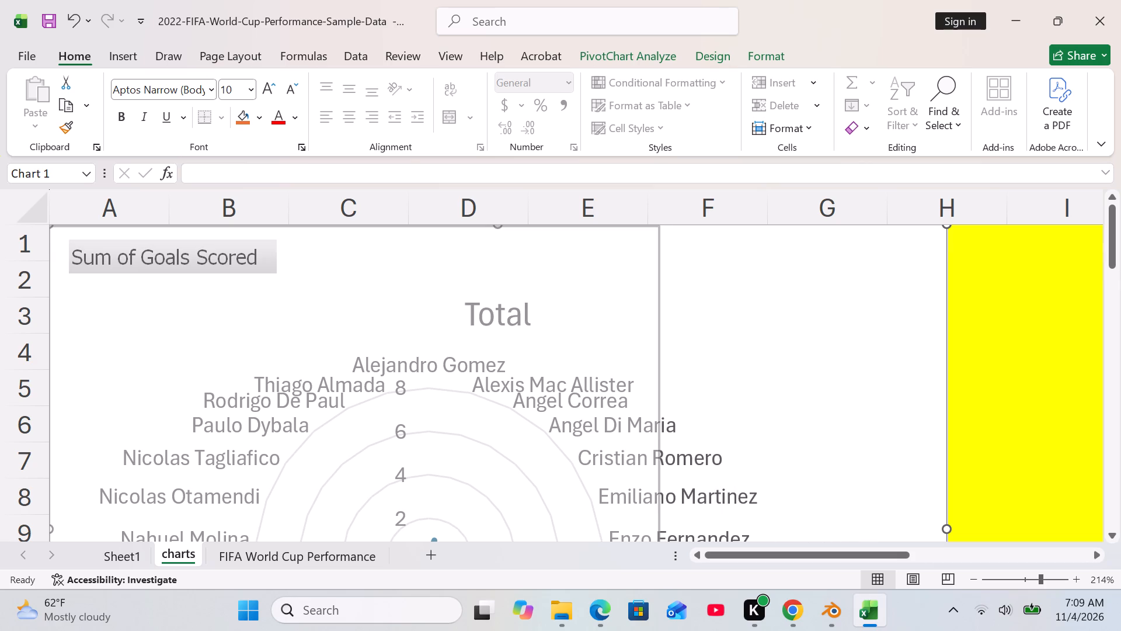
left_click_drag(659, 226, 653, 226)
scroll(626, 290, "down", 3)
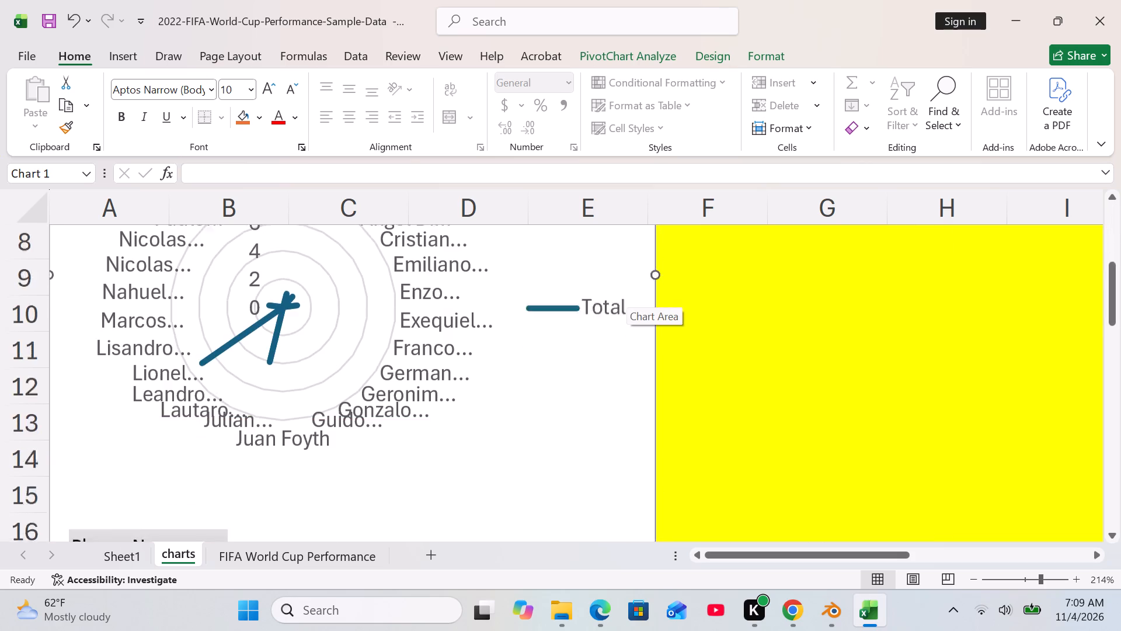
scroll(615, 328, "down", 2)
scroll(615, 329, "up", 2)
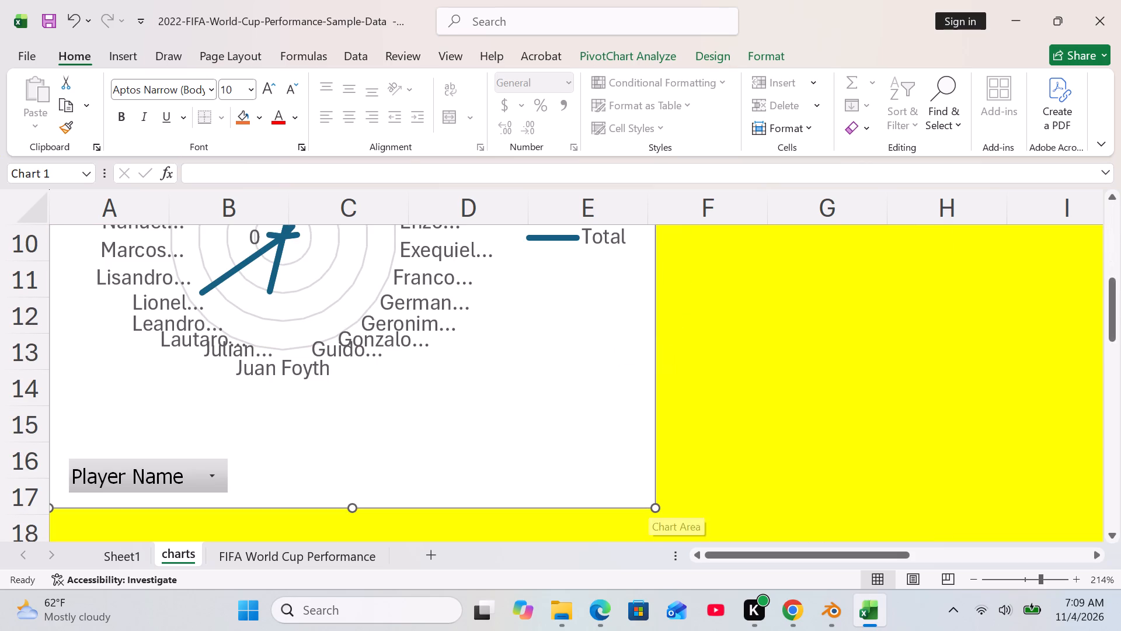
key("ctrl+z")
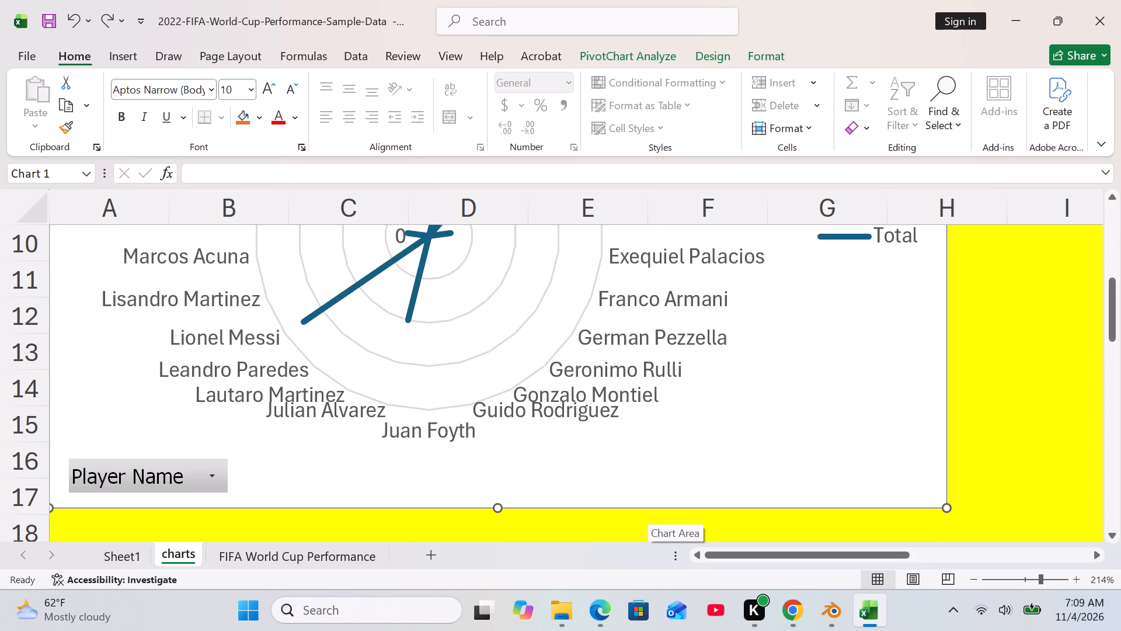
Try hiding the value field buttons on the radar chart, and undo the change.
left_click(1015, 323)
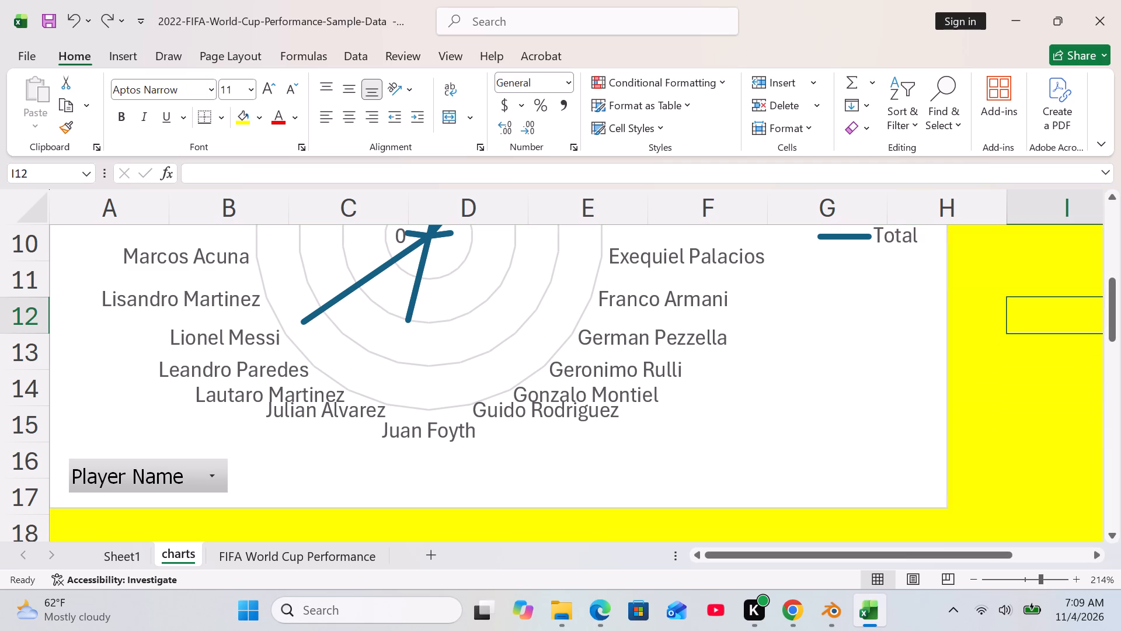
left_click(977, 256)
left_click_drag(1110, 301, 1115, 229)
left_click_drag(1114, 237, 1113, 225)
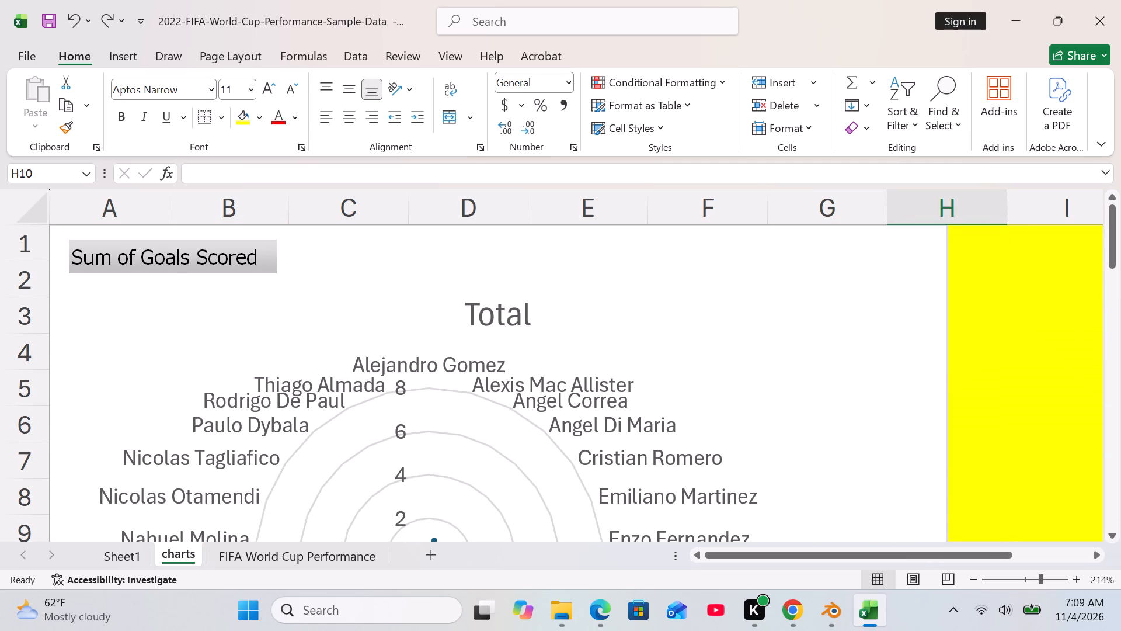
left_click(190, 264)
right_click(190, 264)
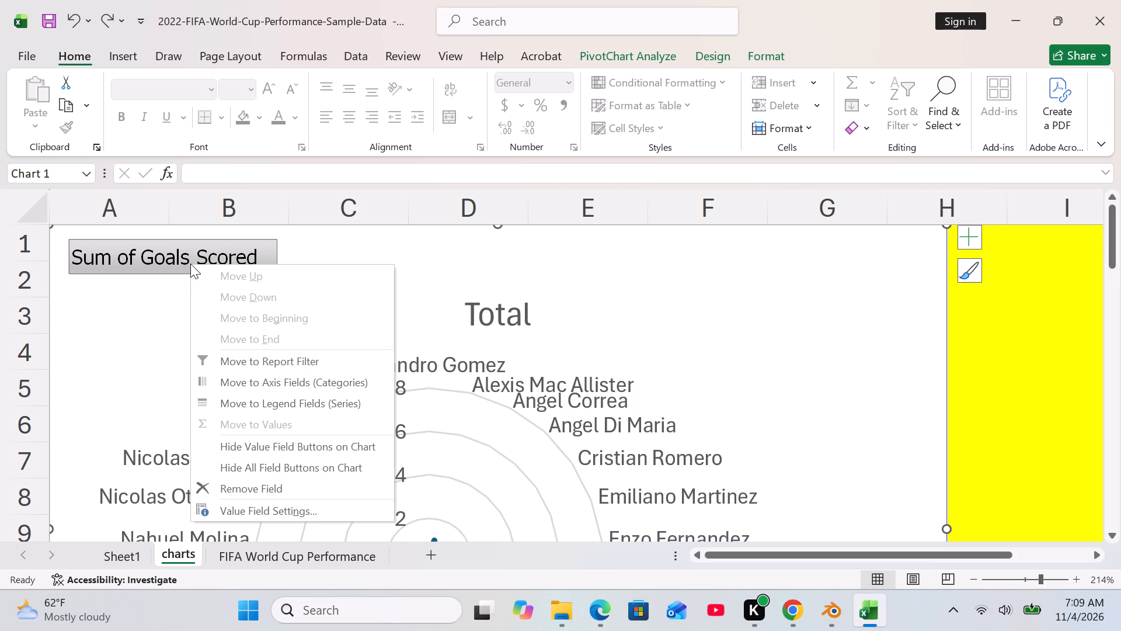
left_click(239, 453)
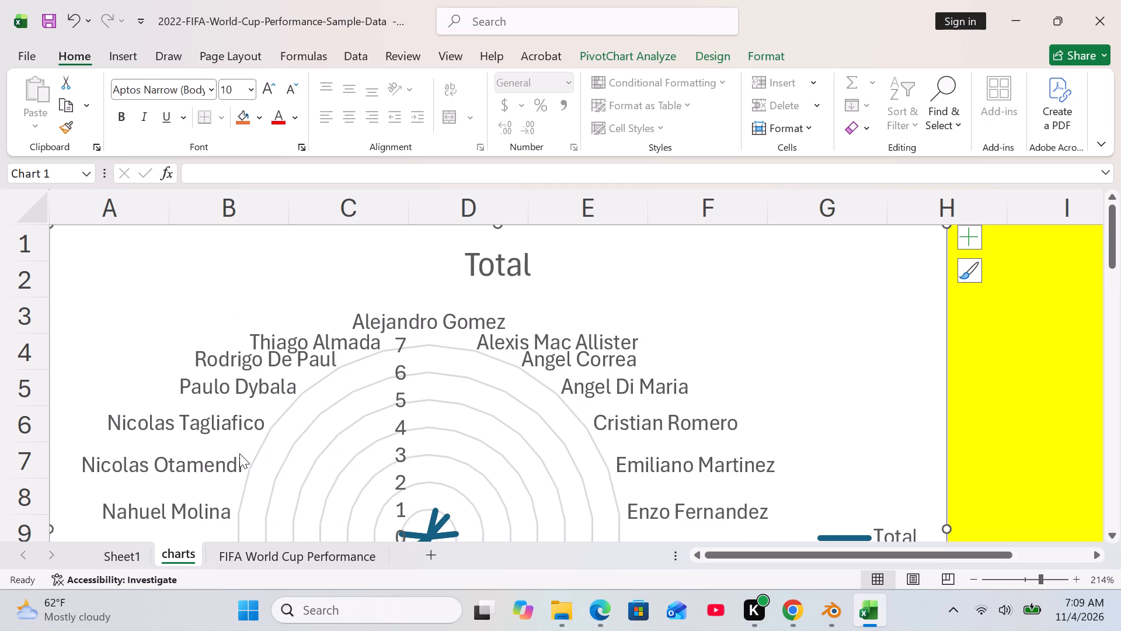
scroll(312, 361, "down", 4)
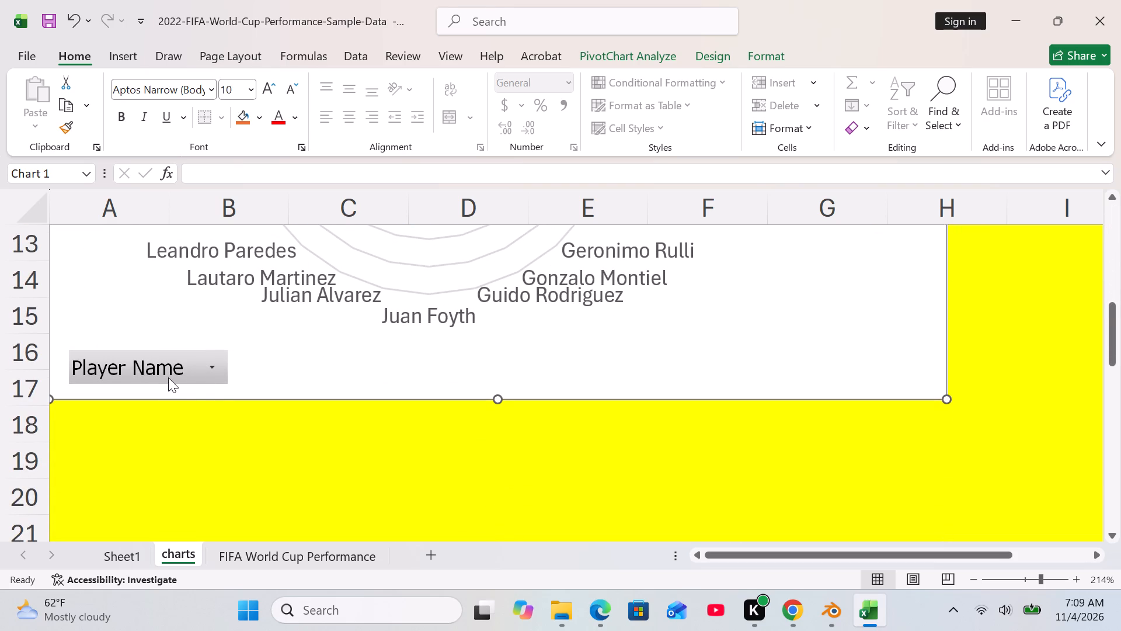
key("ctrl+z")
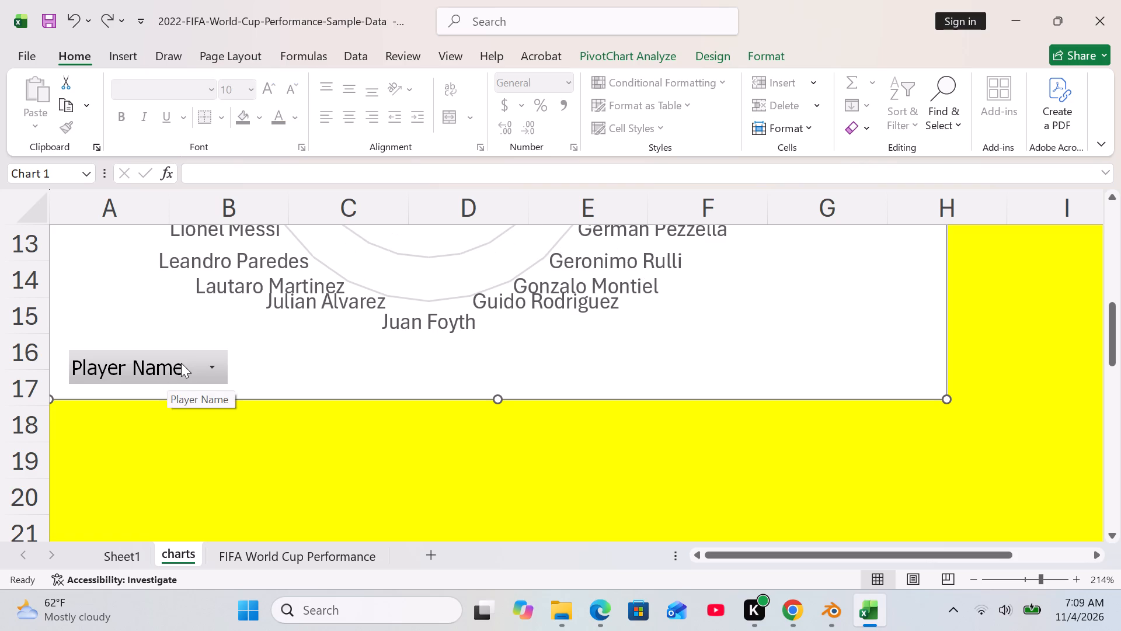
Hide the value field button, Sum of Goals Scored, on the radar chart.
scroll(182, 362, "up", 6)
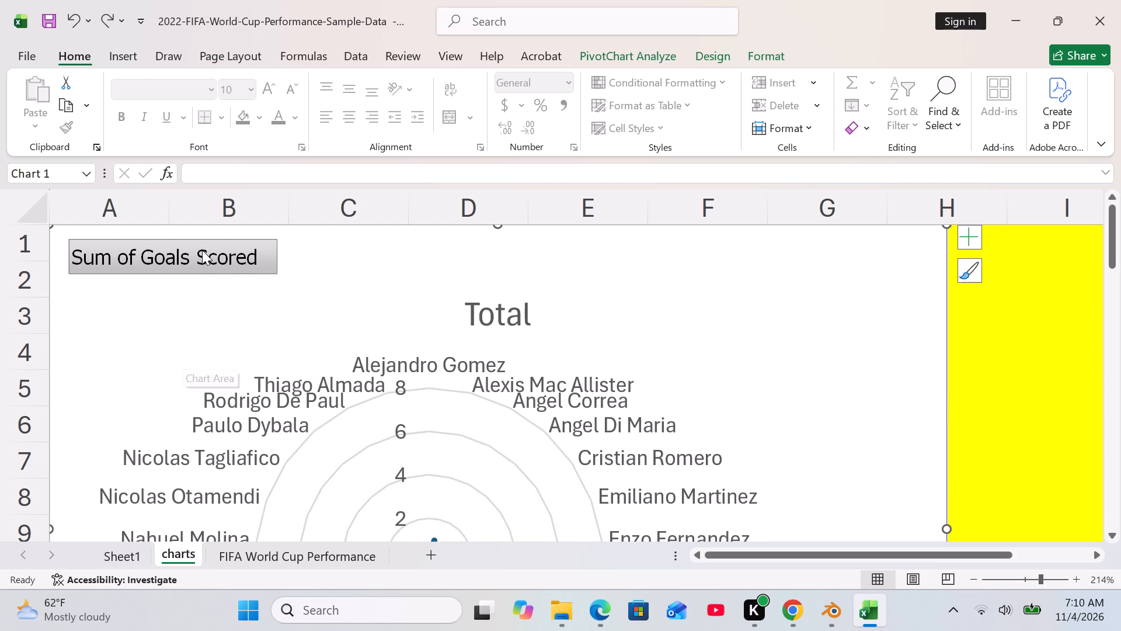
left_click(202, 250)
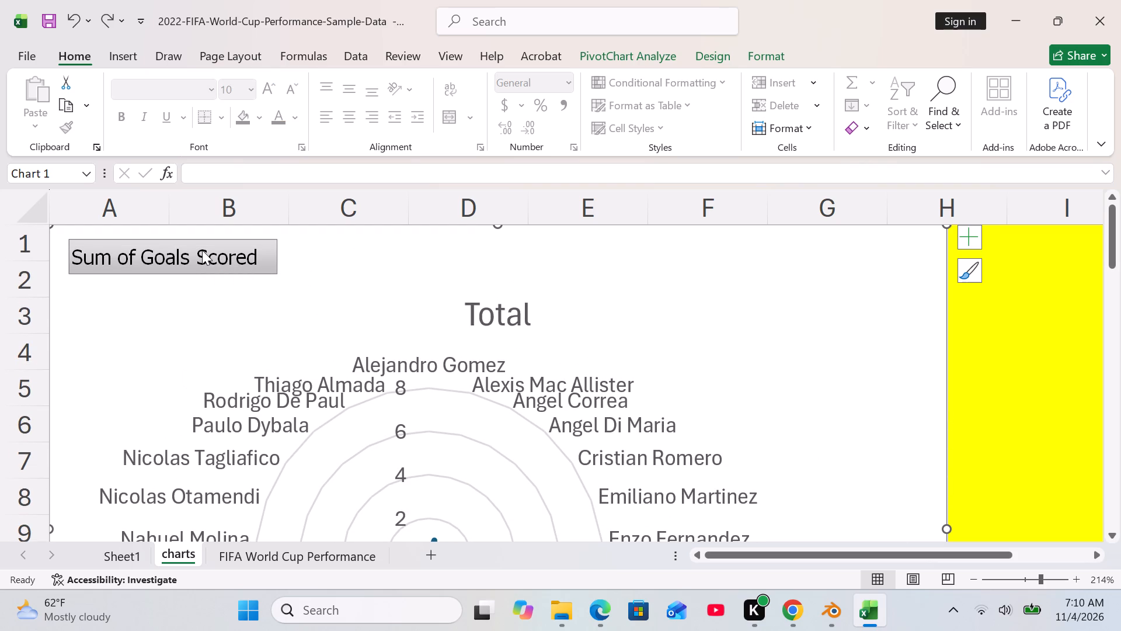
right_click(202, 250)
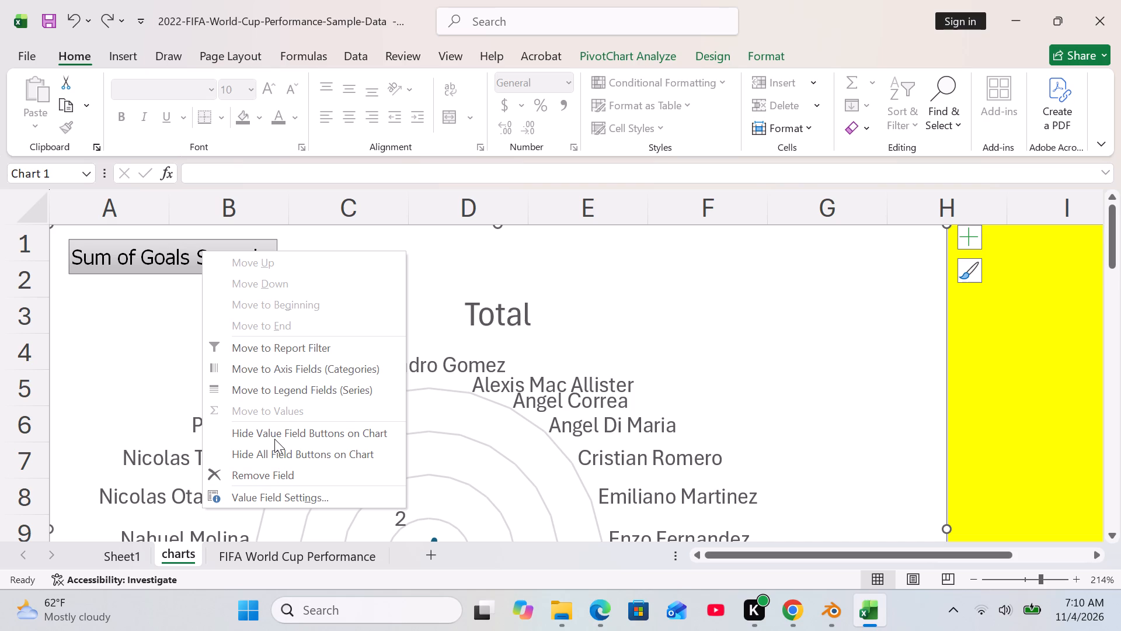
left_click(274, 439)
Examine the Player Name filter list and the full radar chart without changing the filter.
scroll(269, 412, "down", 4)
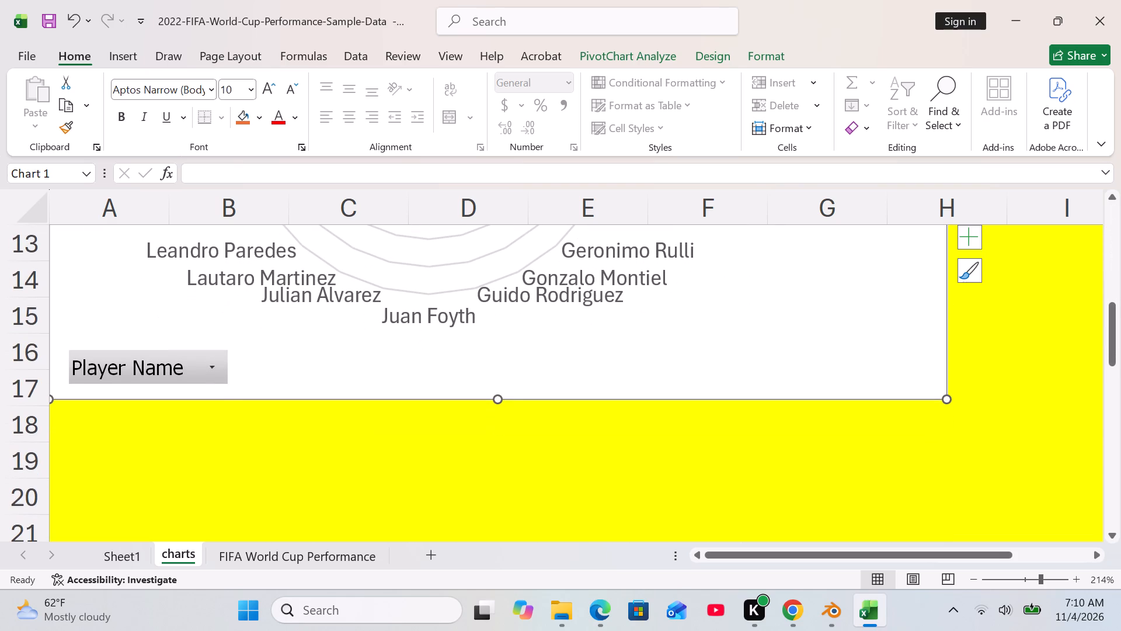
left_click(211, 368)
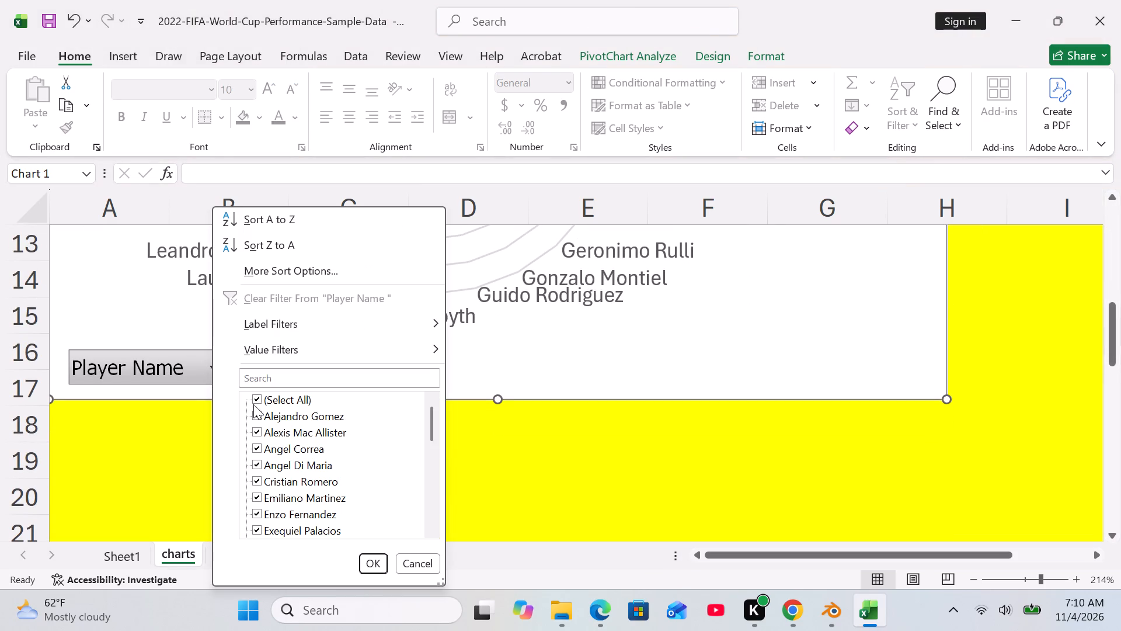
left_click_drag(429, 422, 433, 447)
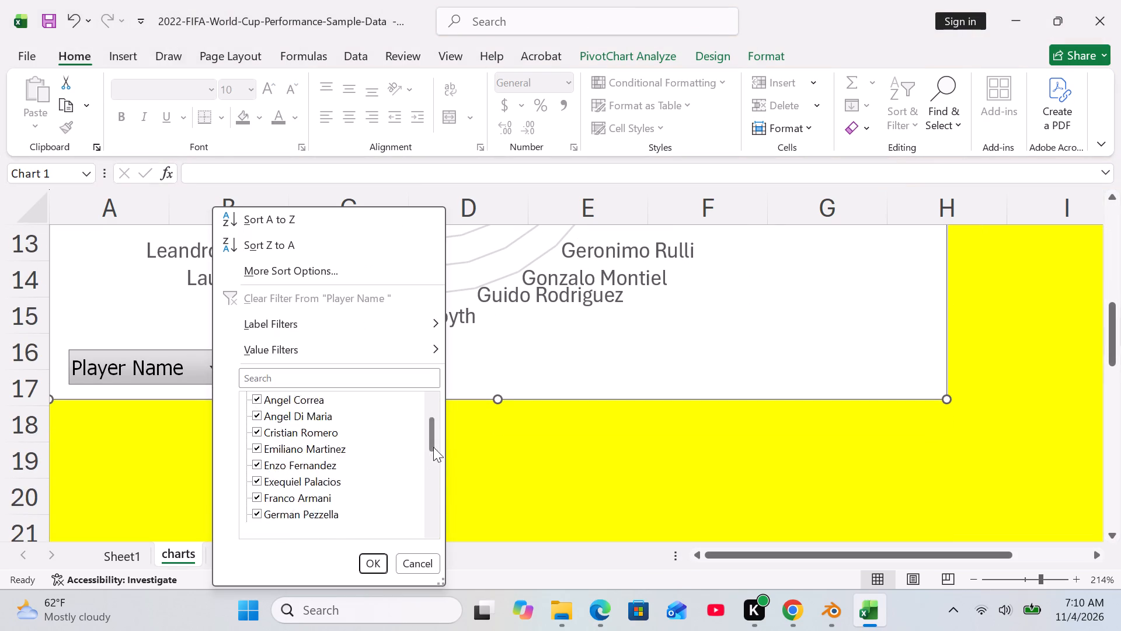
left_click_drag(433, 447, 433, 356)
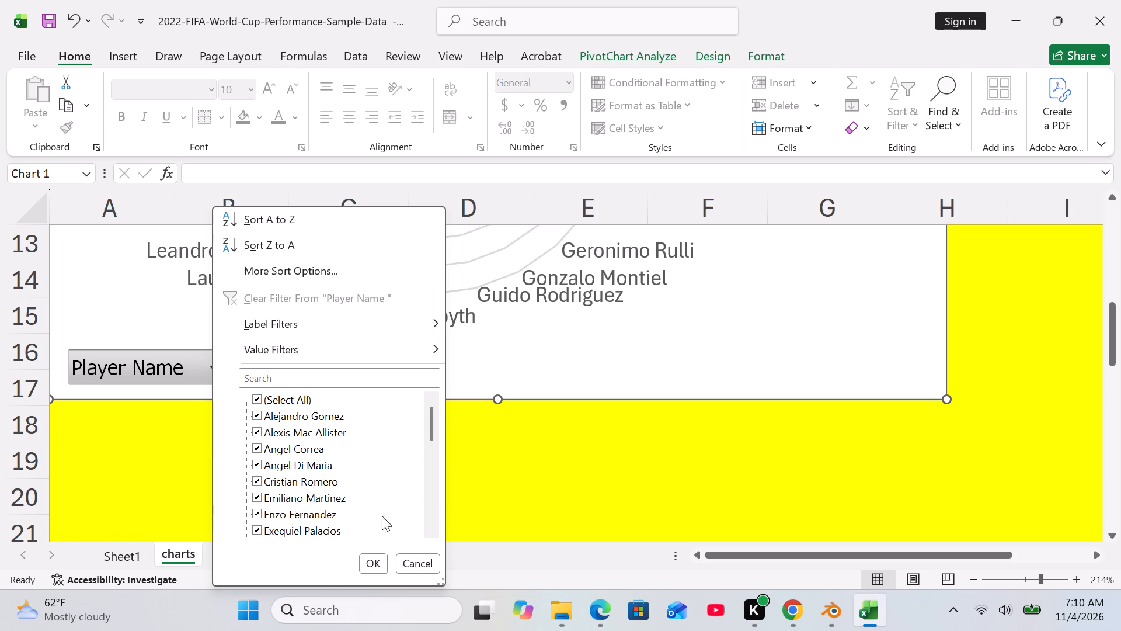
left_click(413, 561)
scroll(626, 456, "up", 2)
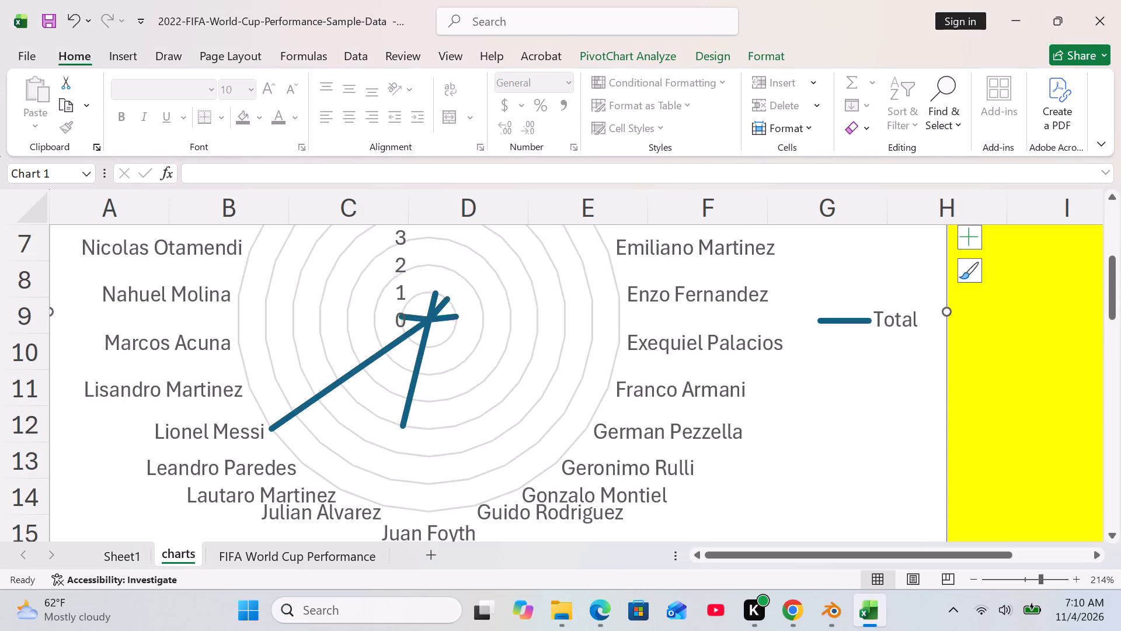
scroll(619, 447, "up", 4)
scroll(618, 447, "down", 5)
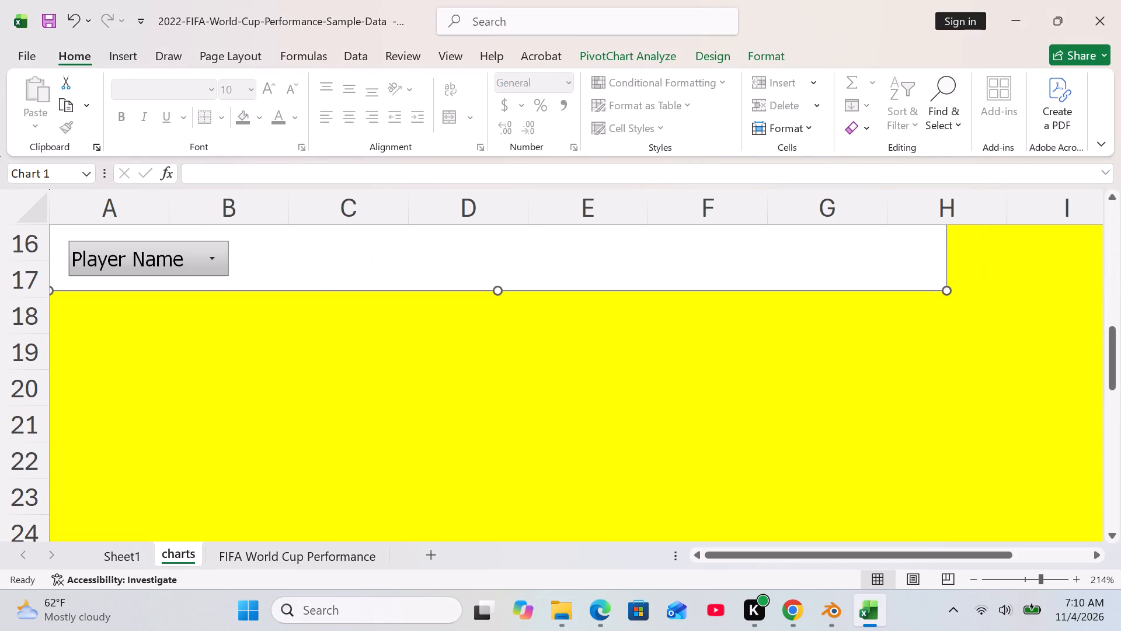
Examine the player and club PivotTables on Sheet1, from their header rows down to the Grand Total rows.
left_click(255, 550)
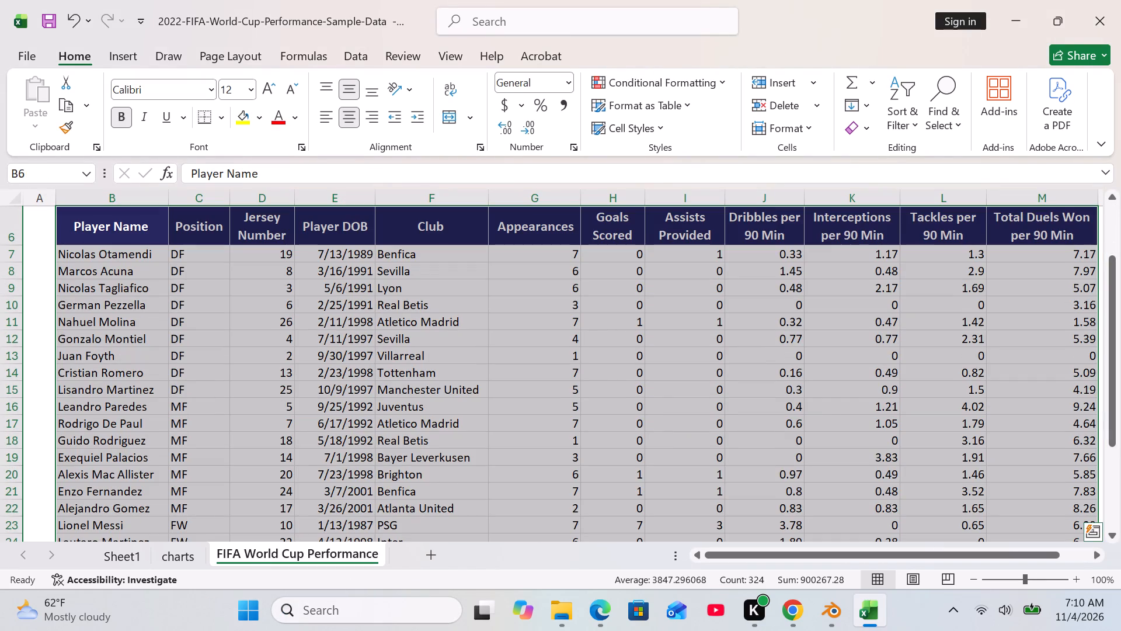
left_click(135, 556)
scroll(273, 410, "down", 5)
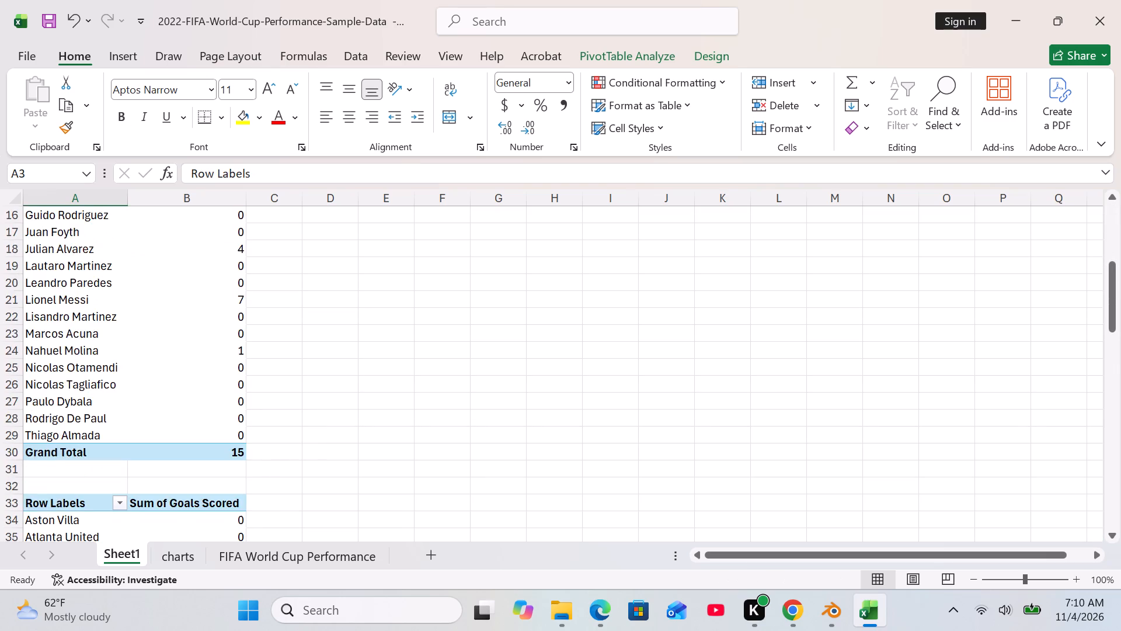
scroll(273, 410, "down", 6)
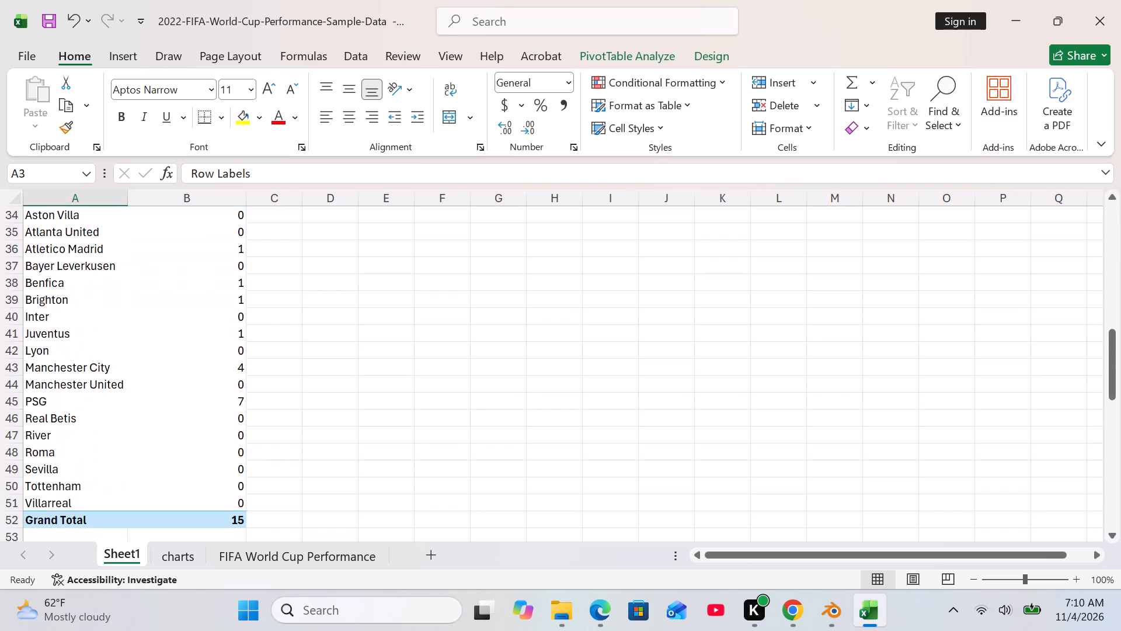
scroll(273, 410, "up", 6)
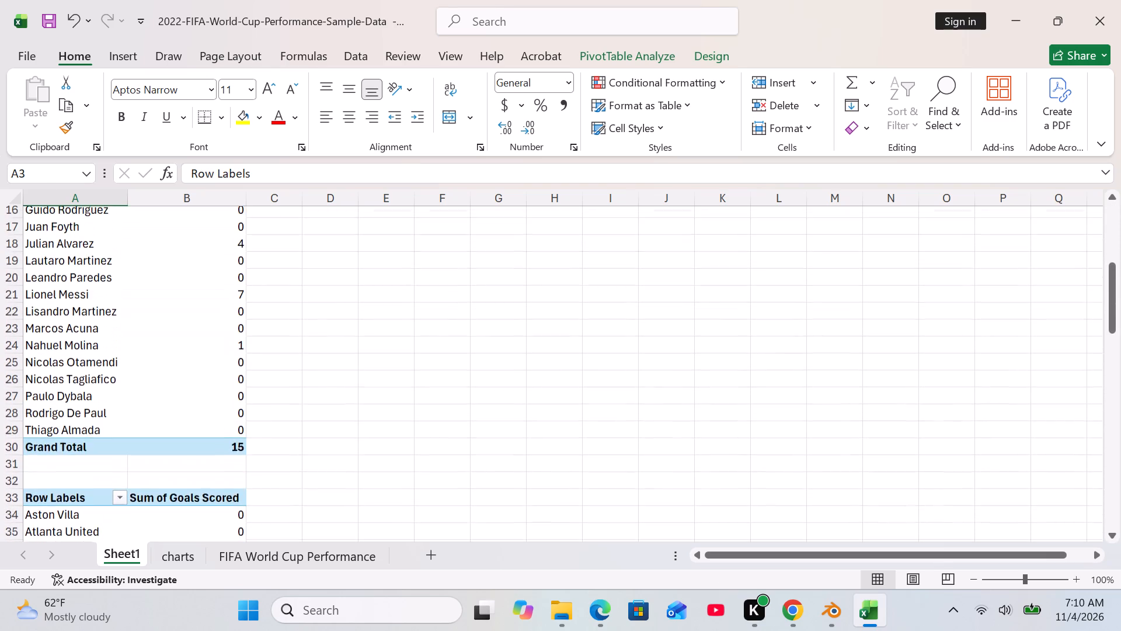
scroll(273, 410, "up", 7)
scroll(273, 410, "down", 5)
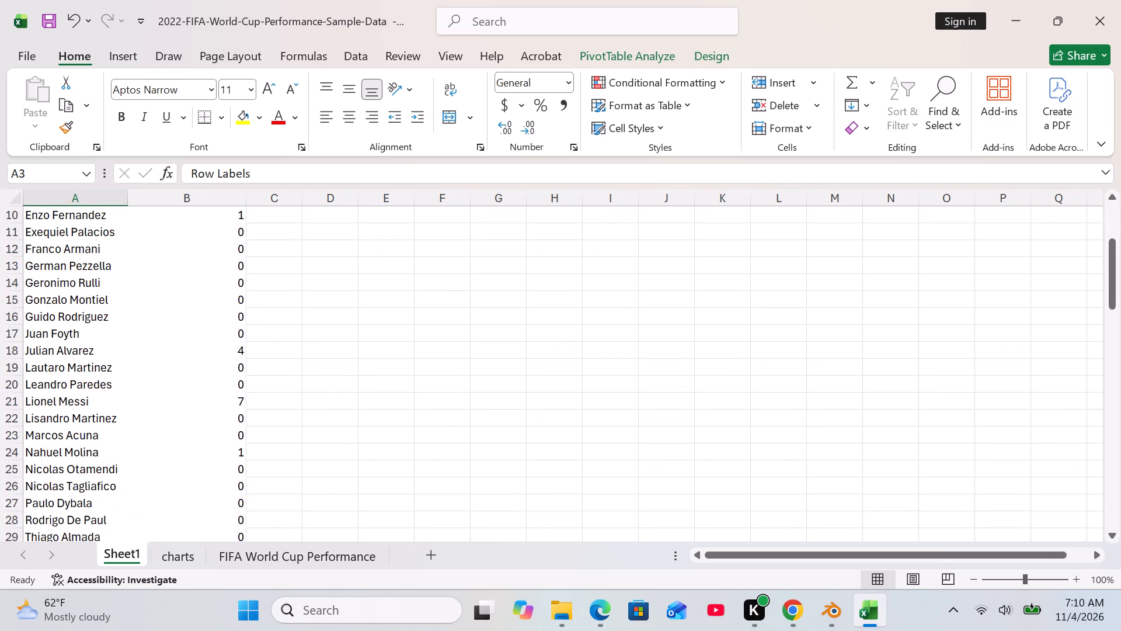
scroll(273, 410, "down", 3)
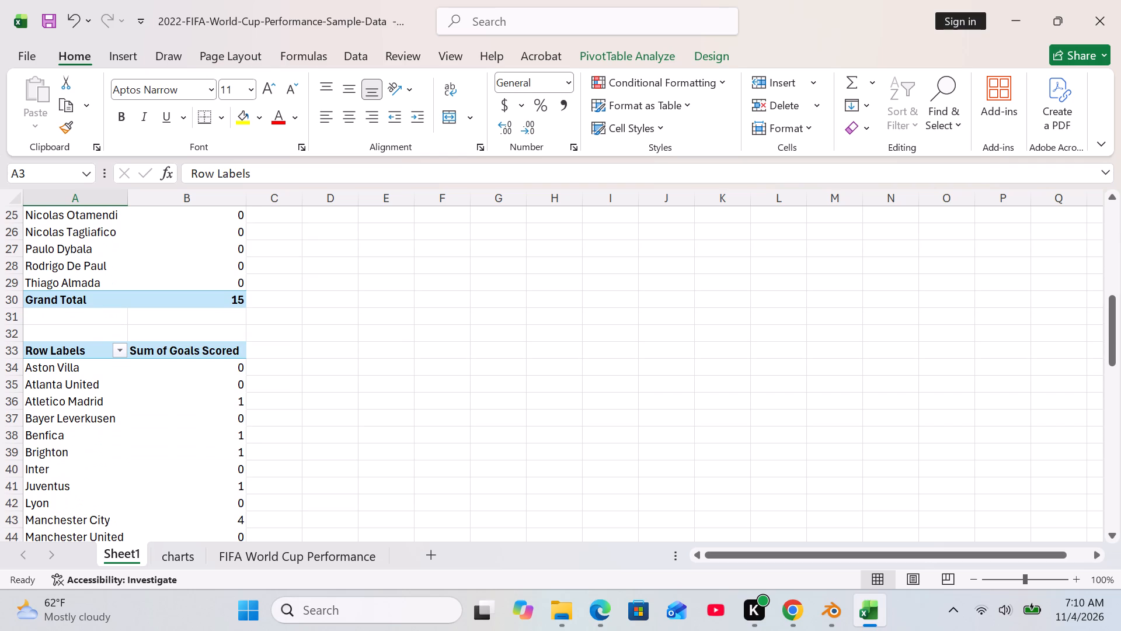
scroll(162, 354, "up", 11)
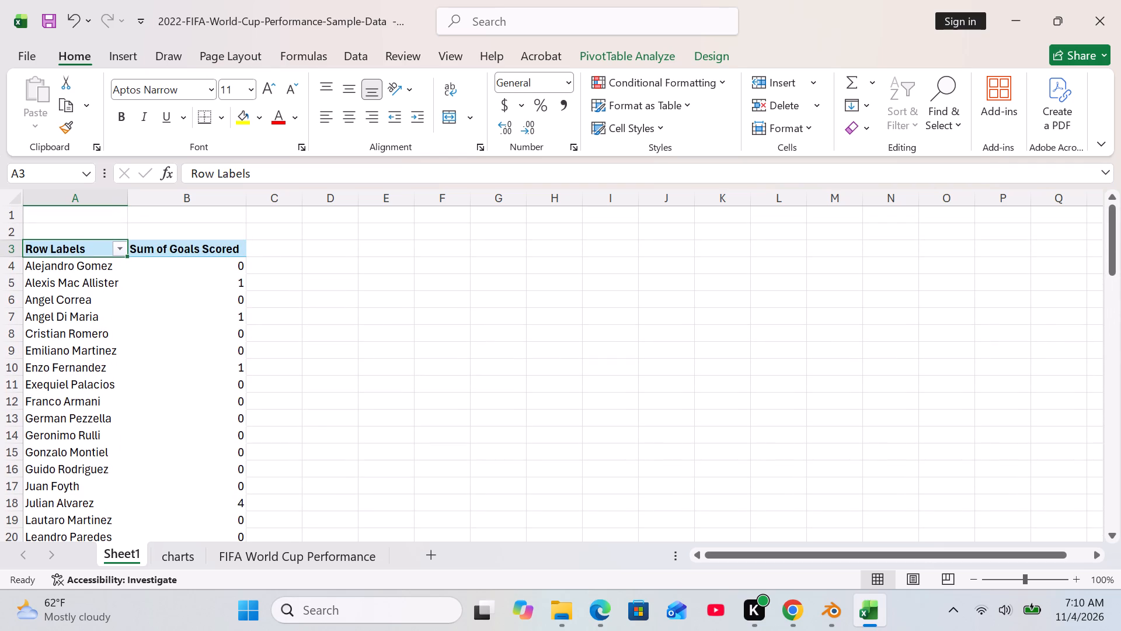
left_click(198, 254)
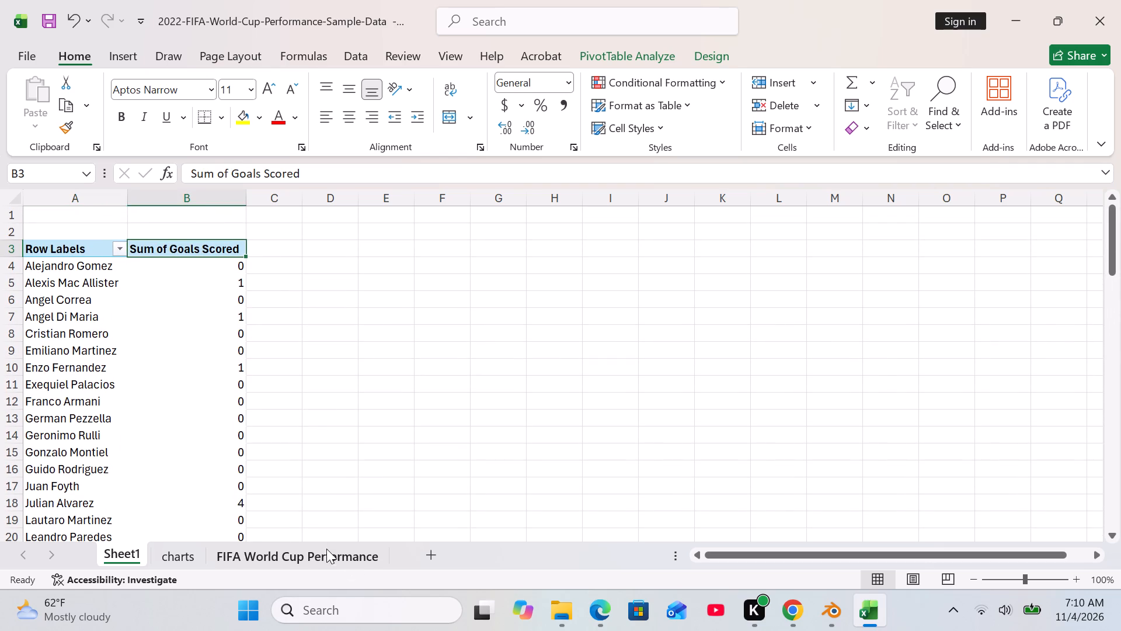
left_click(318, 547)
On the charts sheet, link cell A18 below the radar chart to the Sum of Goals Scored header in Sheet1 cell B3.
left_click(174, 556)
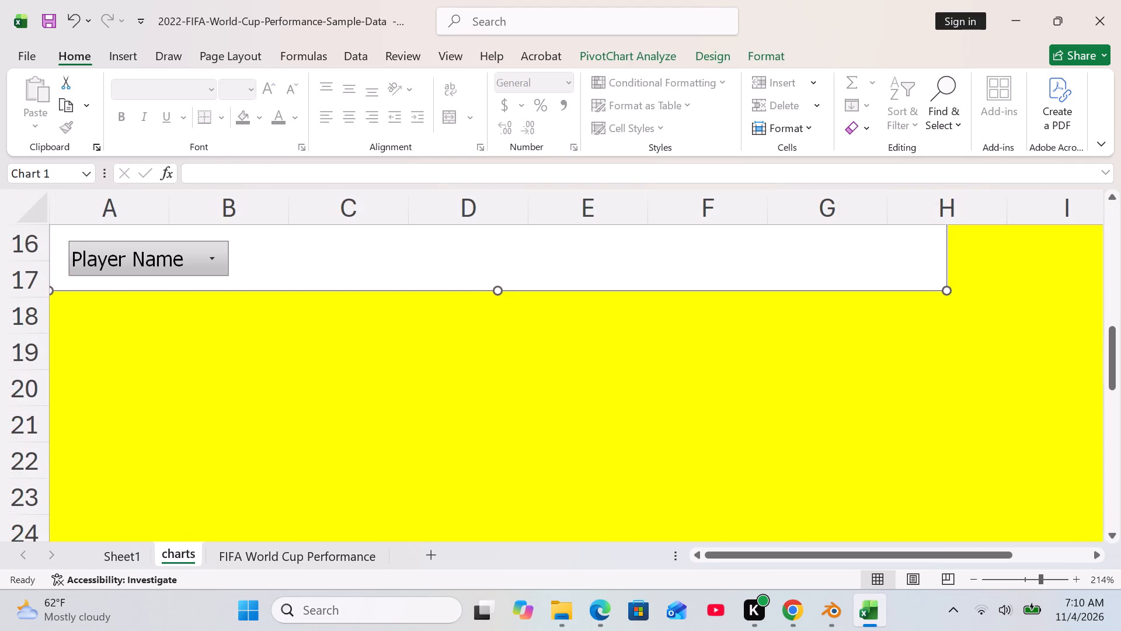
scroll(775, 350, "up", 14)
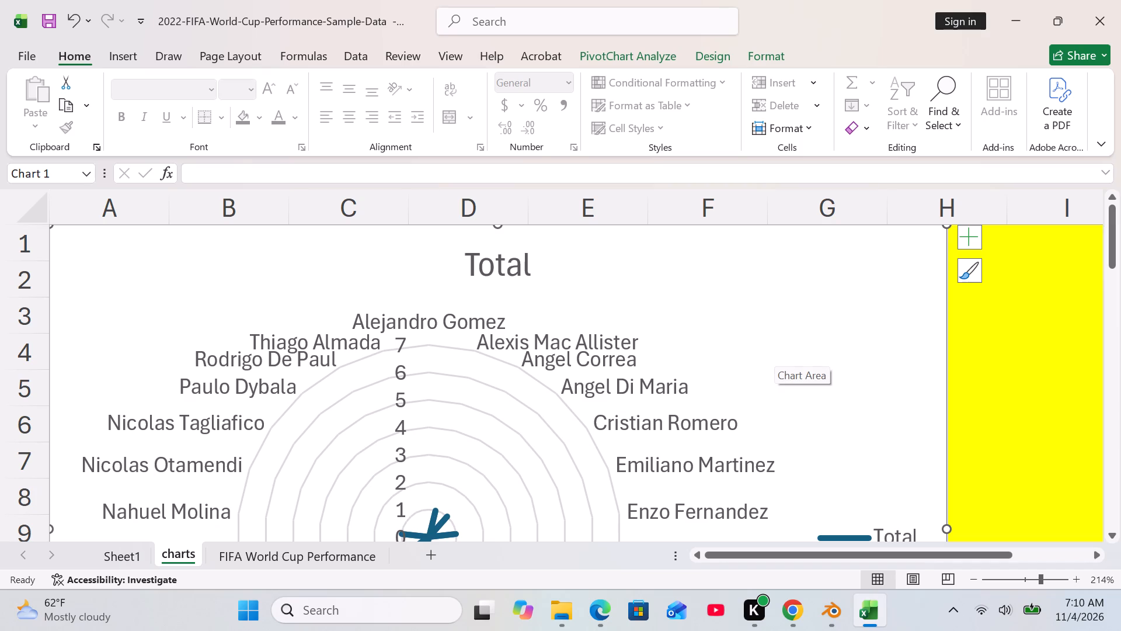
left_click(1013, 244)
left_click(969, 236)
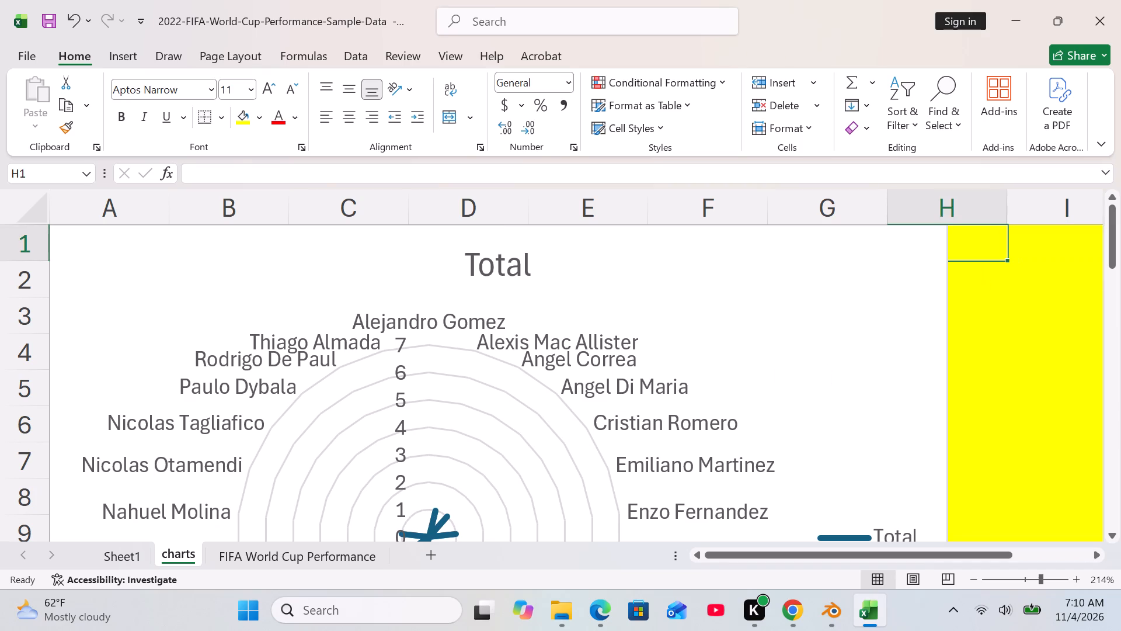
left_click(1039, 248)
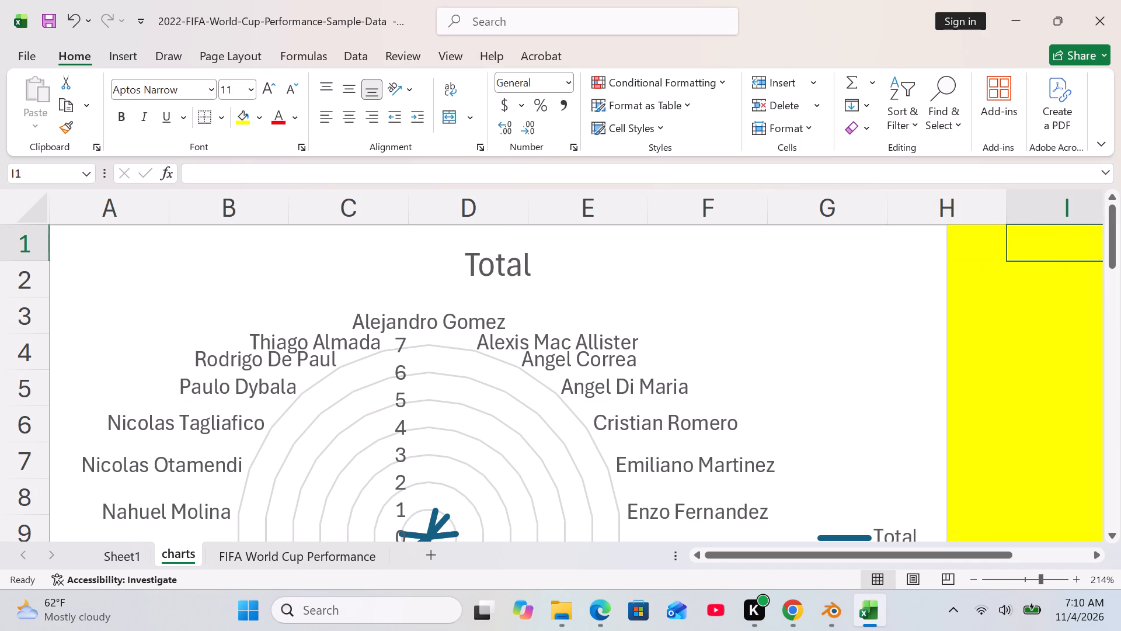
scroll(913, 344, "down", 5)
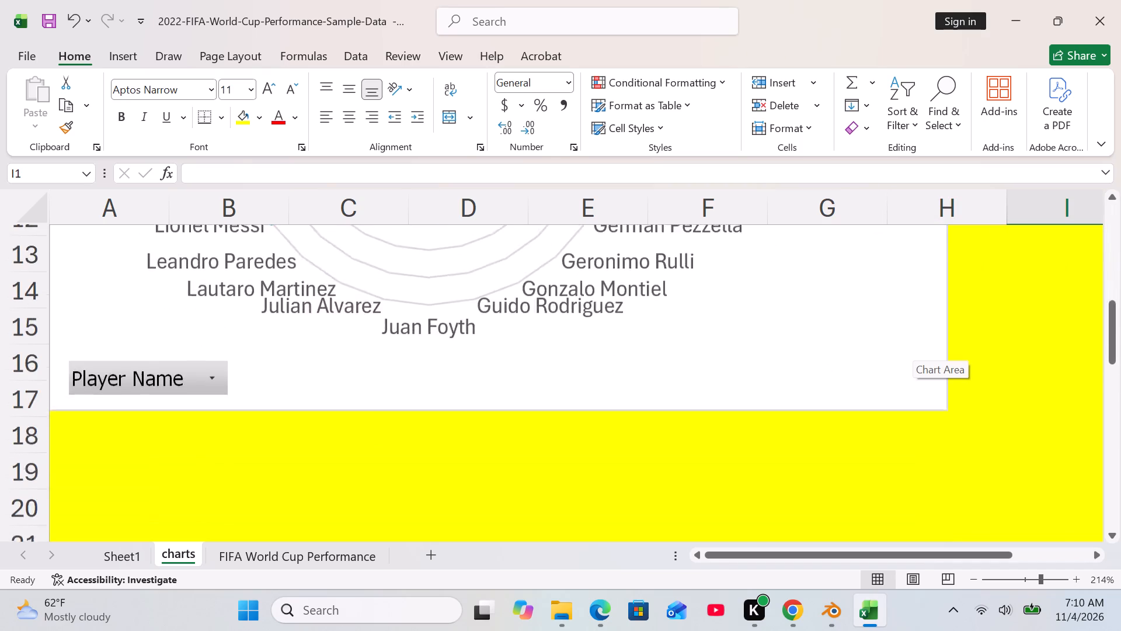
left_click(88, 299)
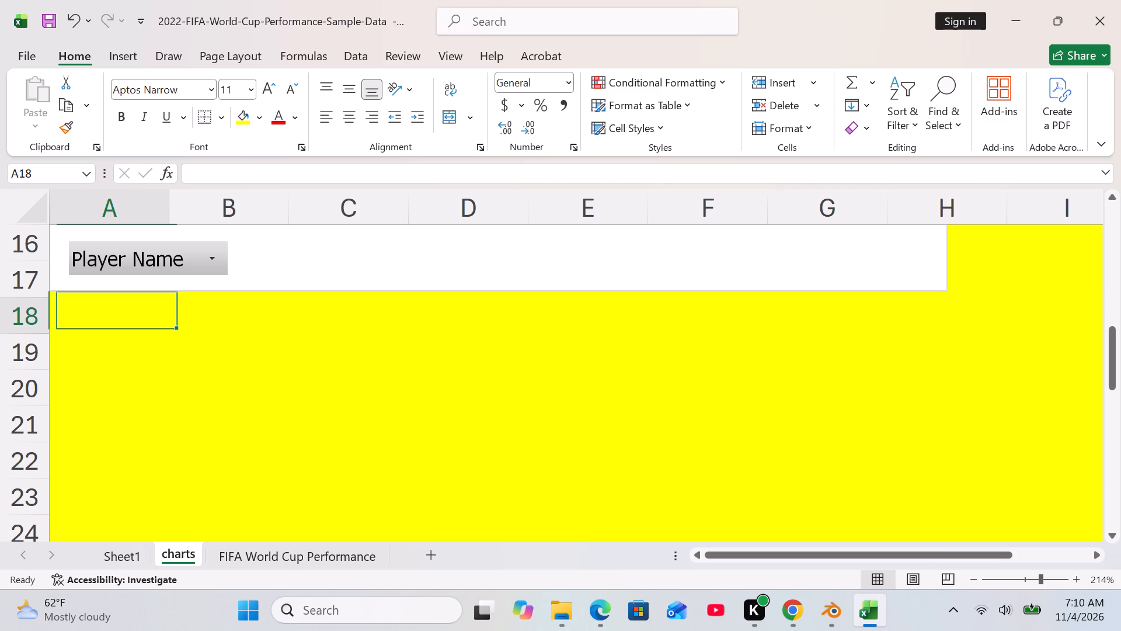
key("equal")
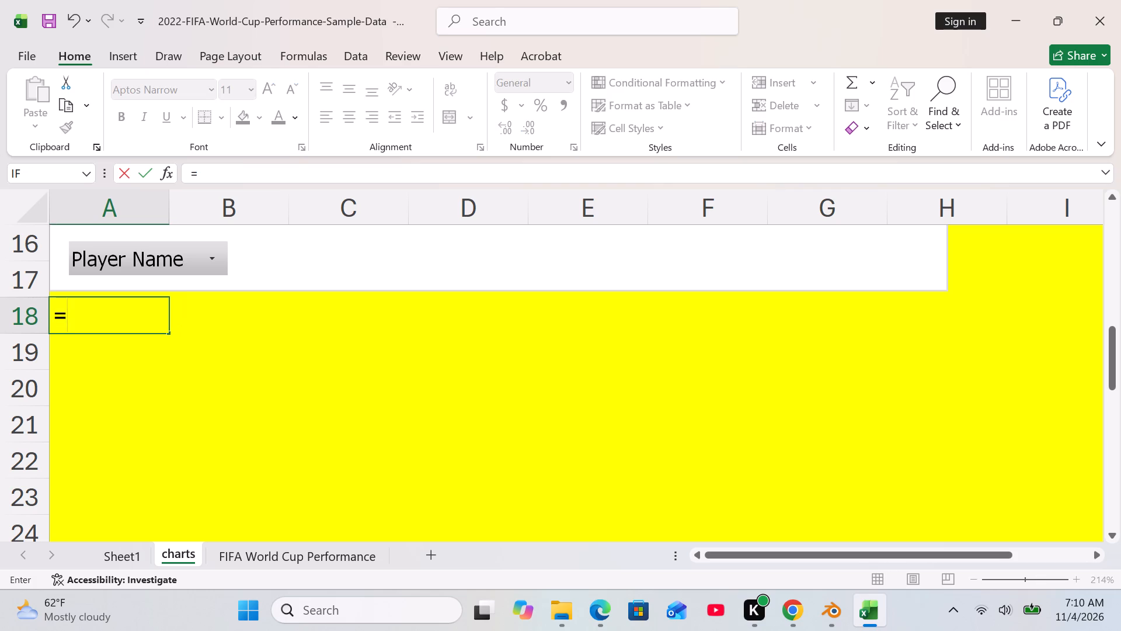
left_click(119, 554)
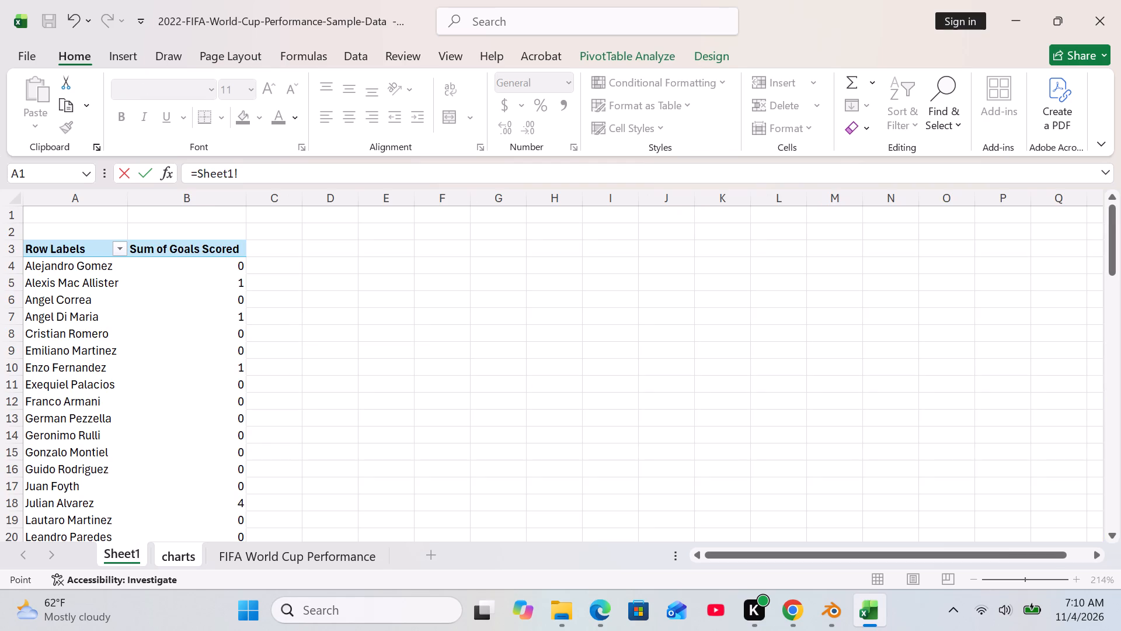
left_click(185, 250)
key("Return")
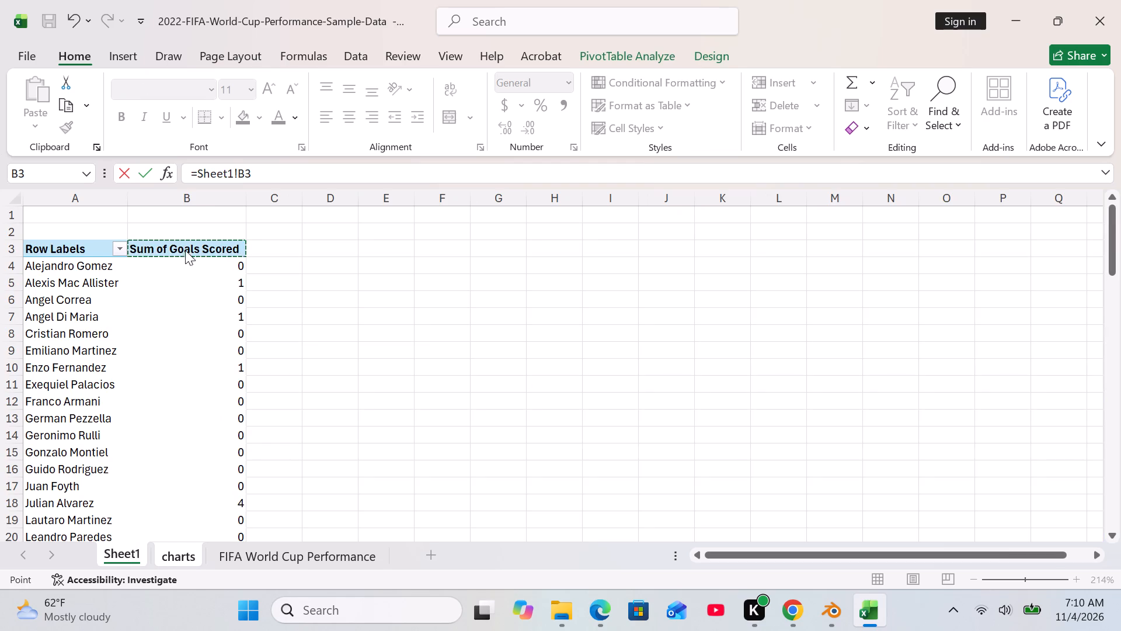
Merge and center cells A18:B18 and make the Sum of Goals Scored label bold.
left_click(308, 317)
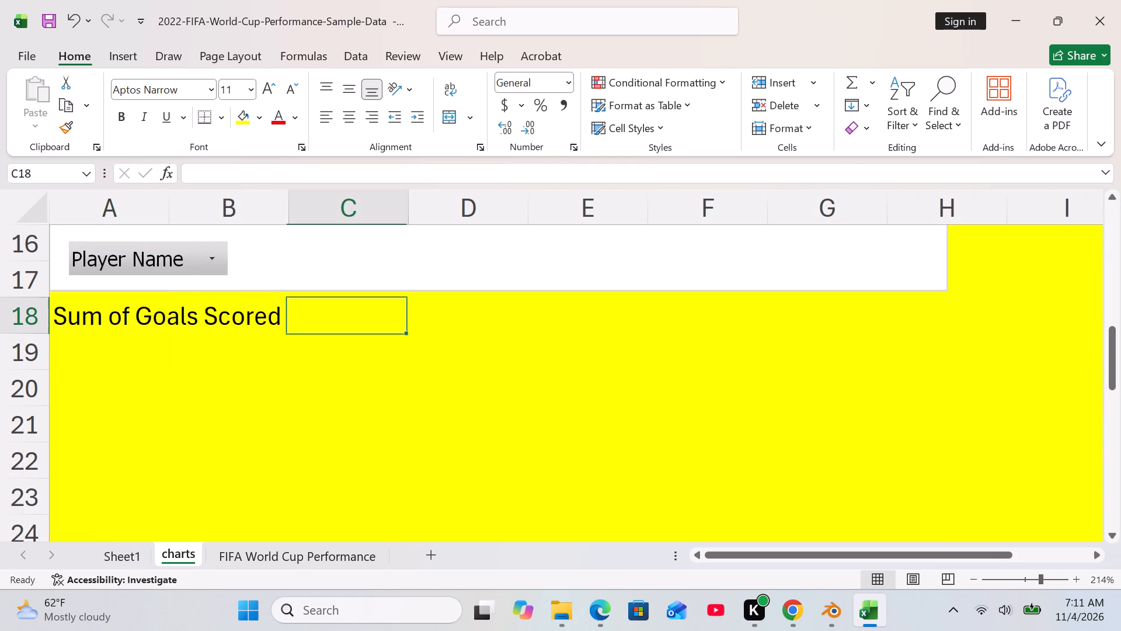
left_click(192, 313)
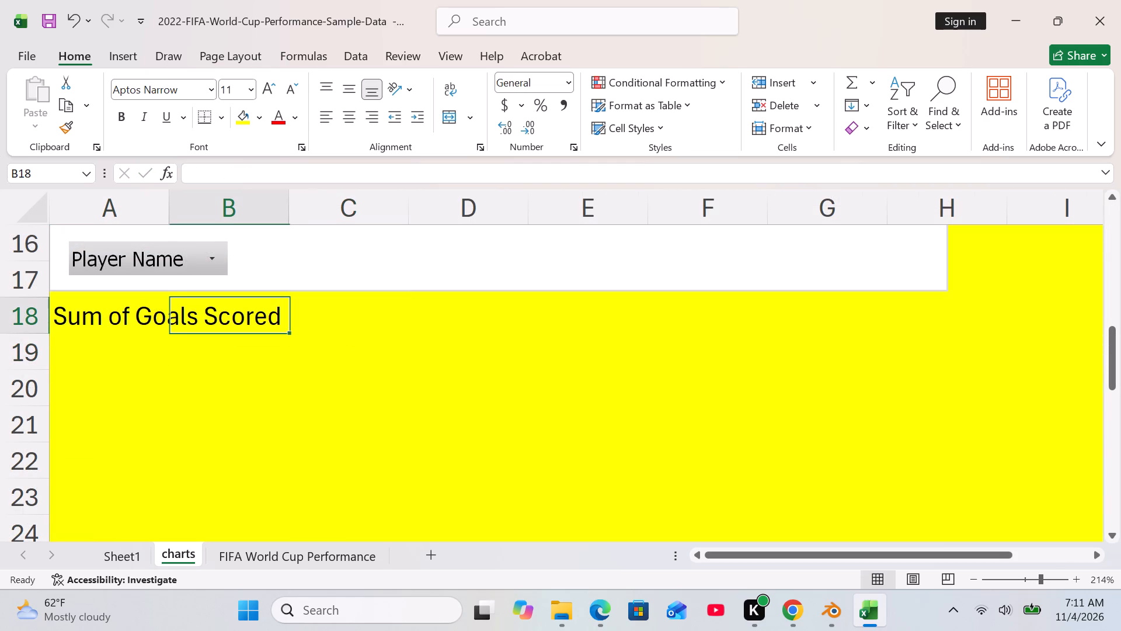
left_click_drag(86, 304, 222, 312)
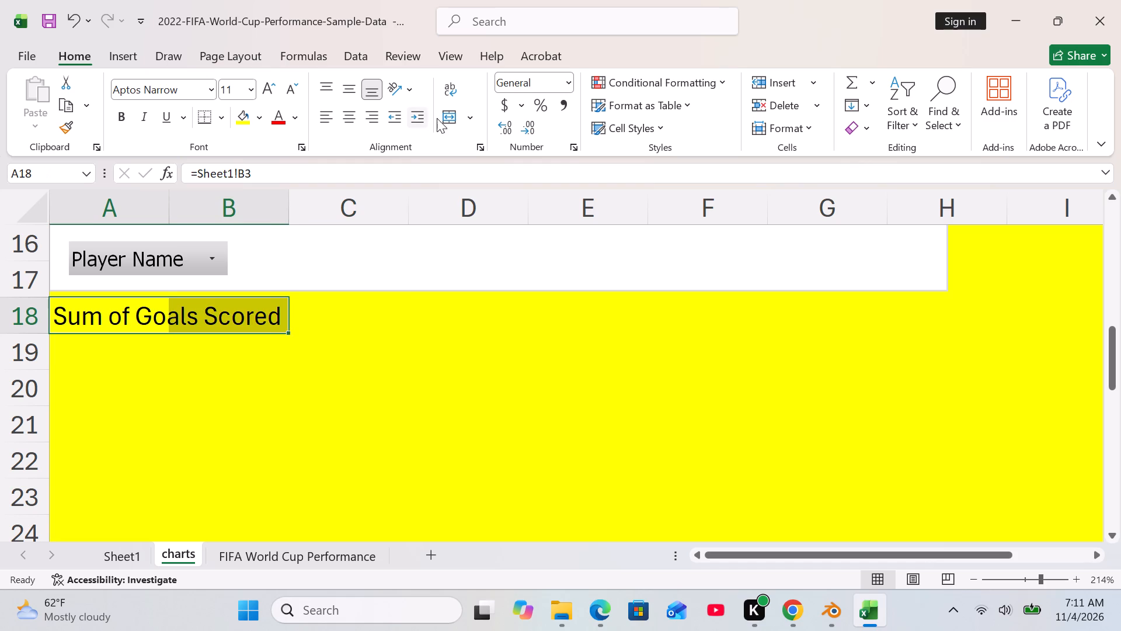
left_click(466, 117)
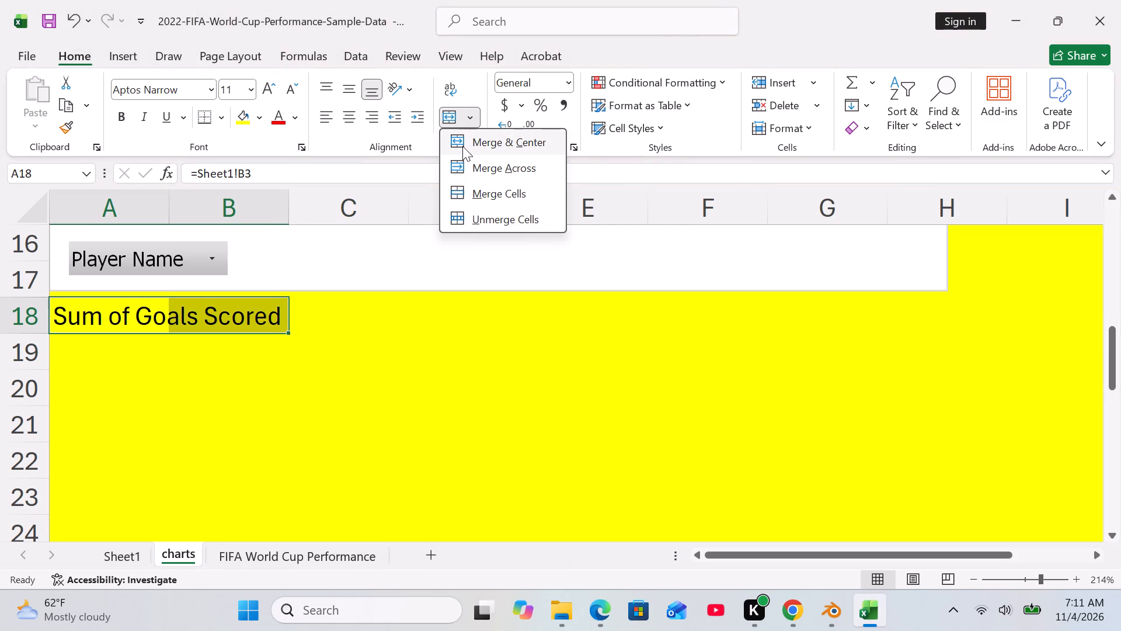
left_click(462, 146)
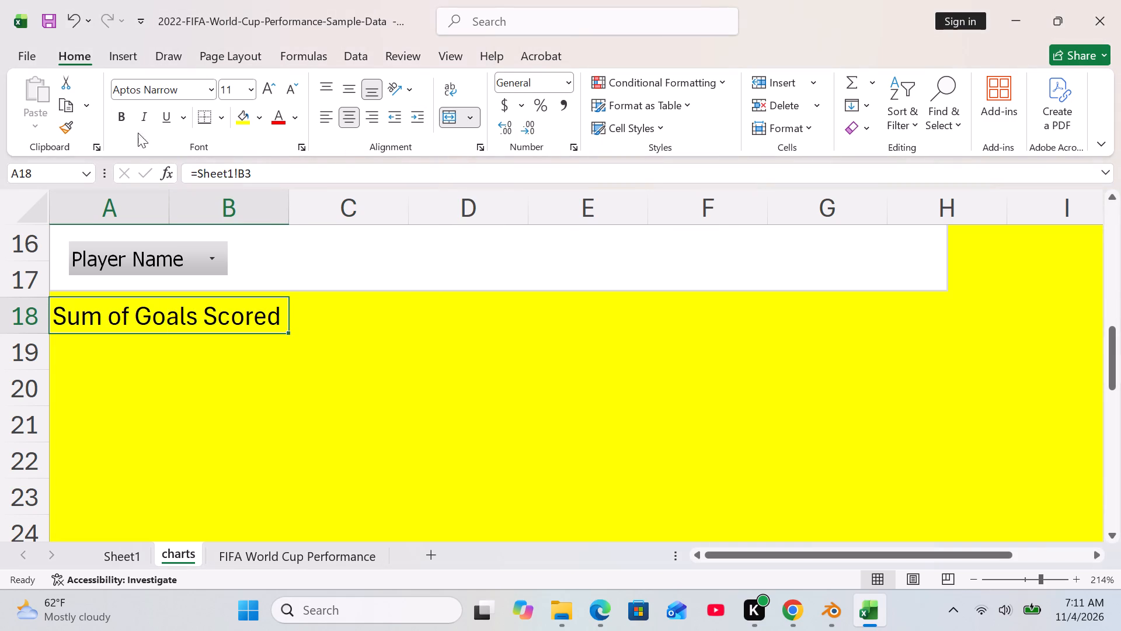
left_click(121, 119)
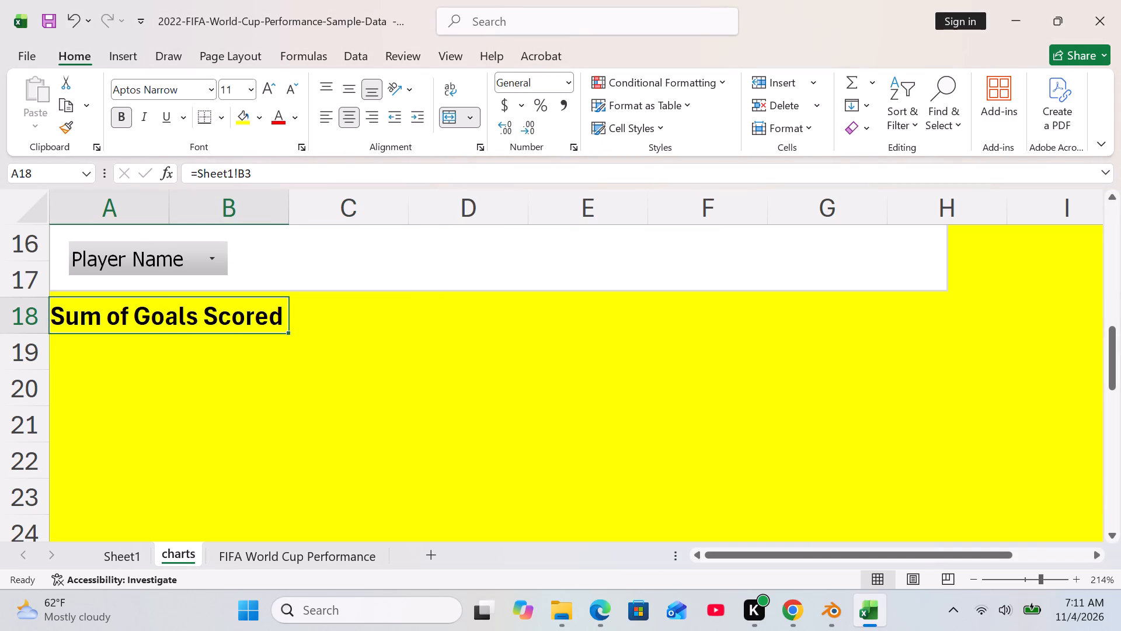
Link cell C18 on the charts sheet to the player PivotTable's Grand Total in Sheet1 cell B30 using GETPIVOTDATA.
left_click(328, 313)
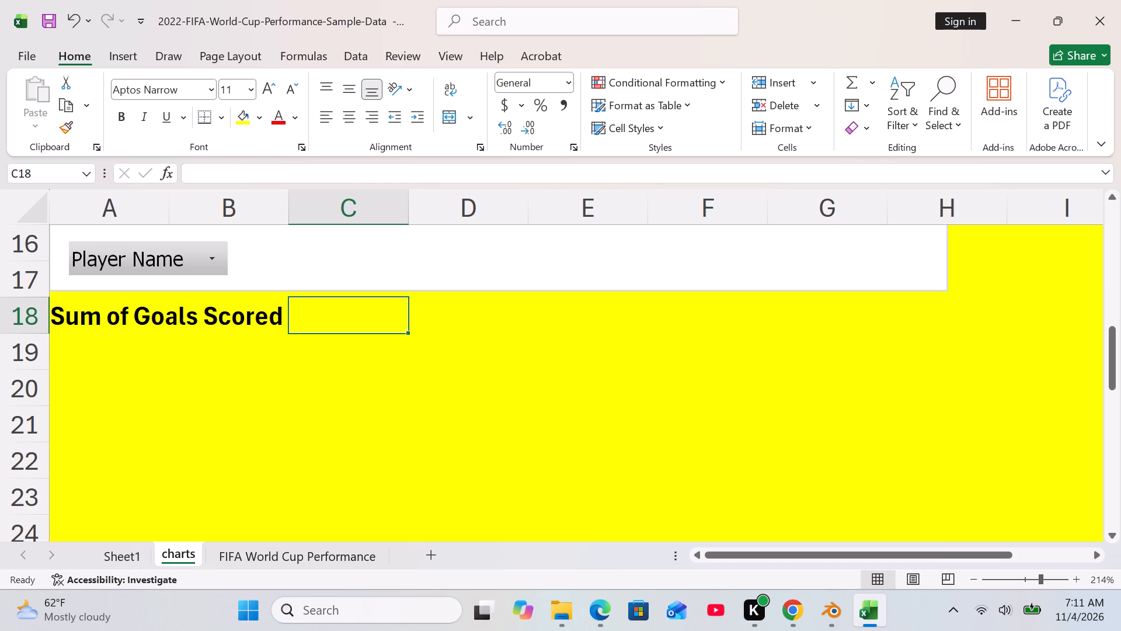
key("equal")
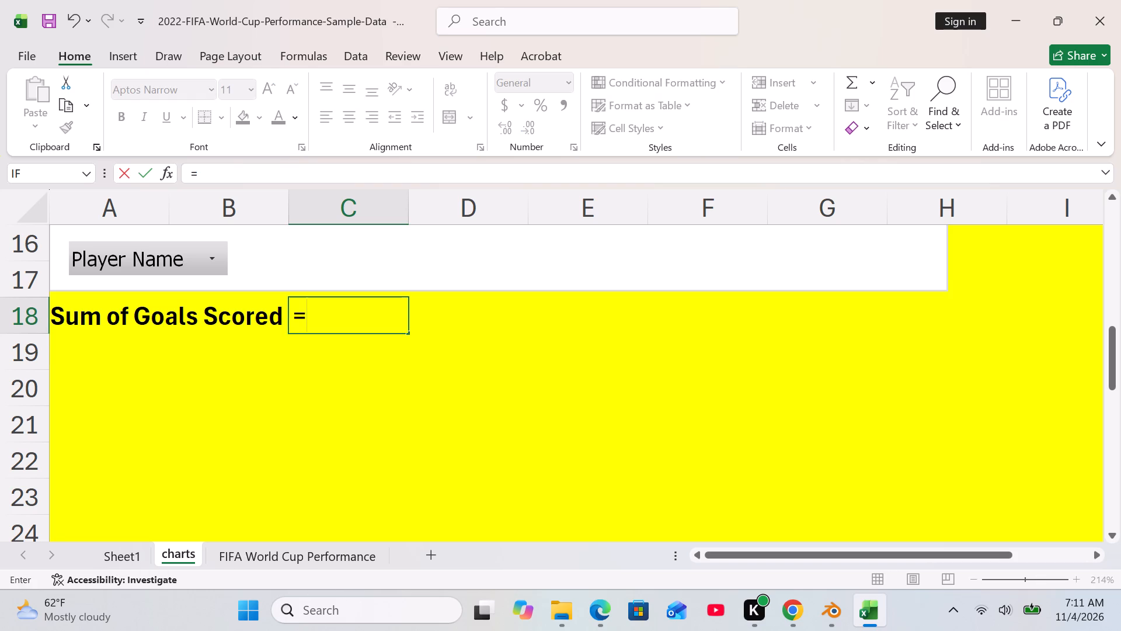
left_click(130, 562)
scroll(194, 268, "up", 1)
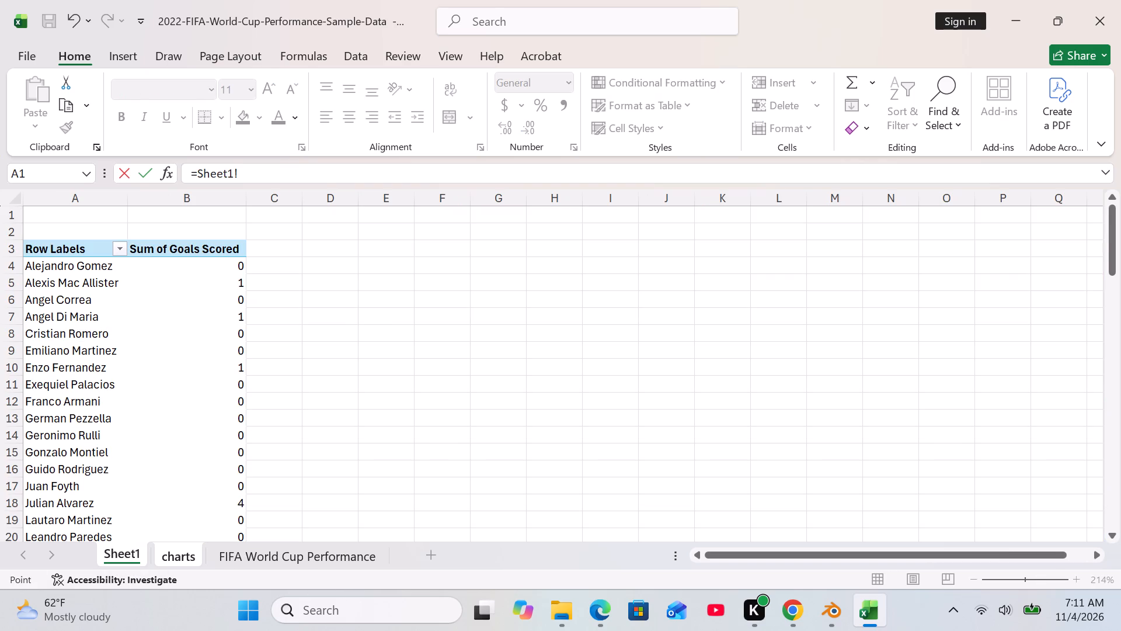
scroll(194, 268, "up", 3)
scroll(201, 242, "down", 7)
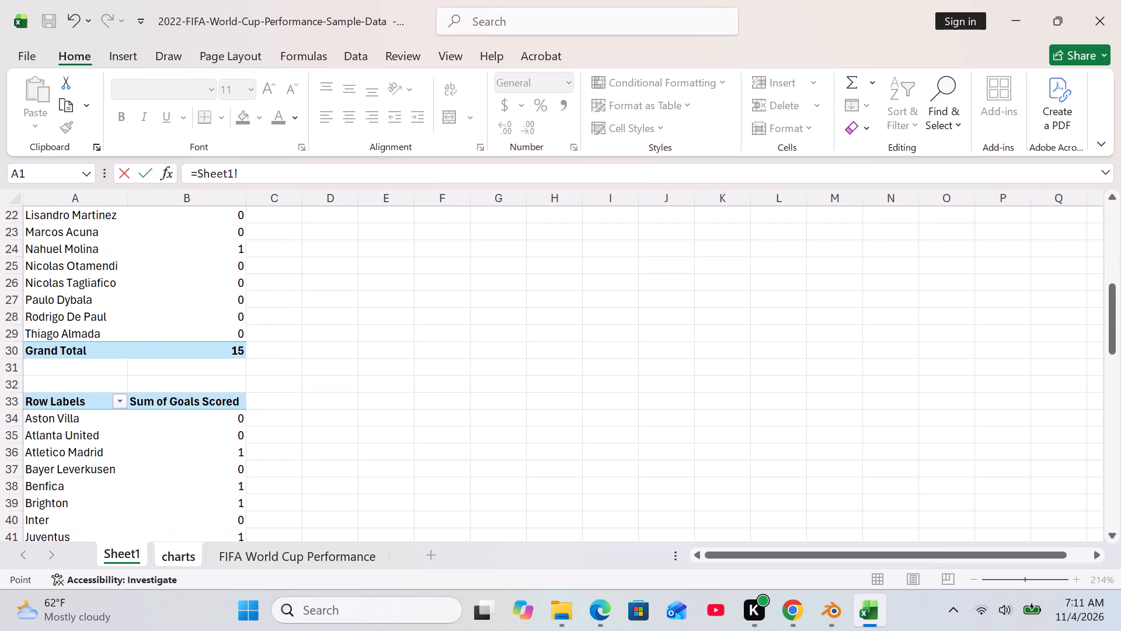
left_click(233, 352)
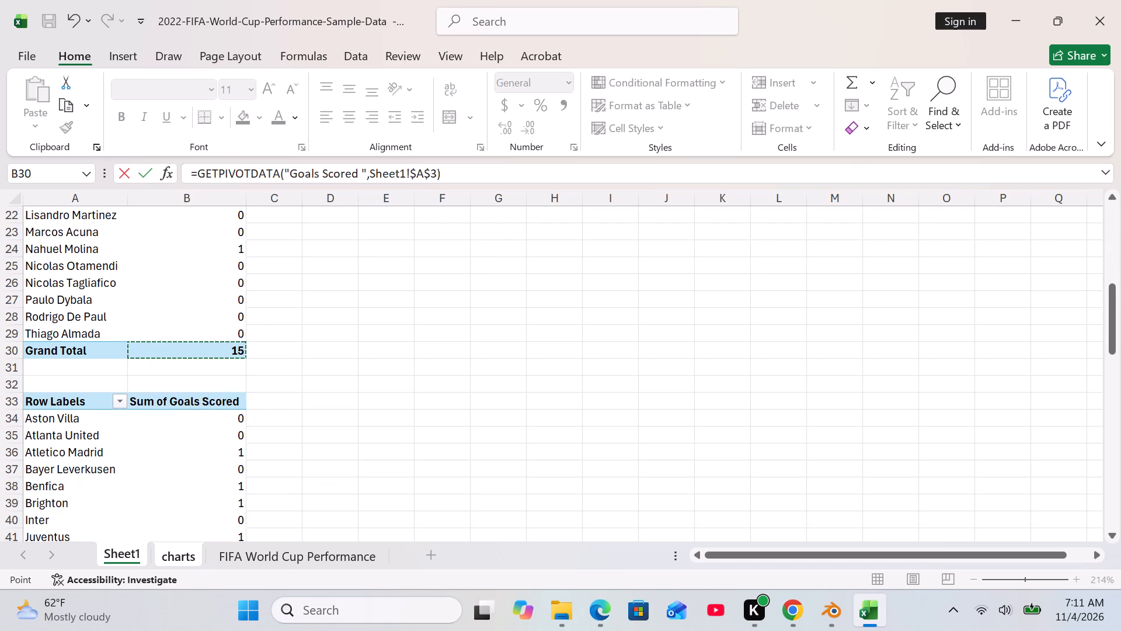
key("Return")
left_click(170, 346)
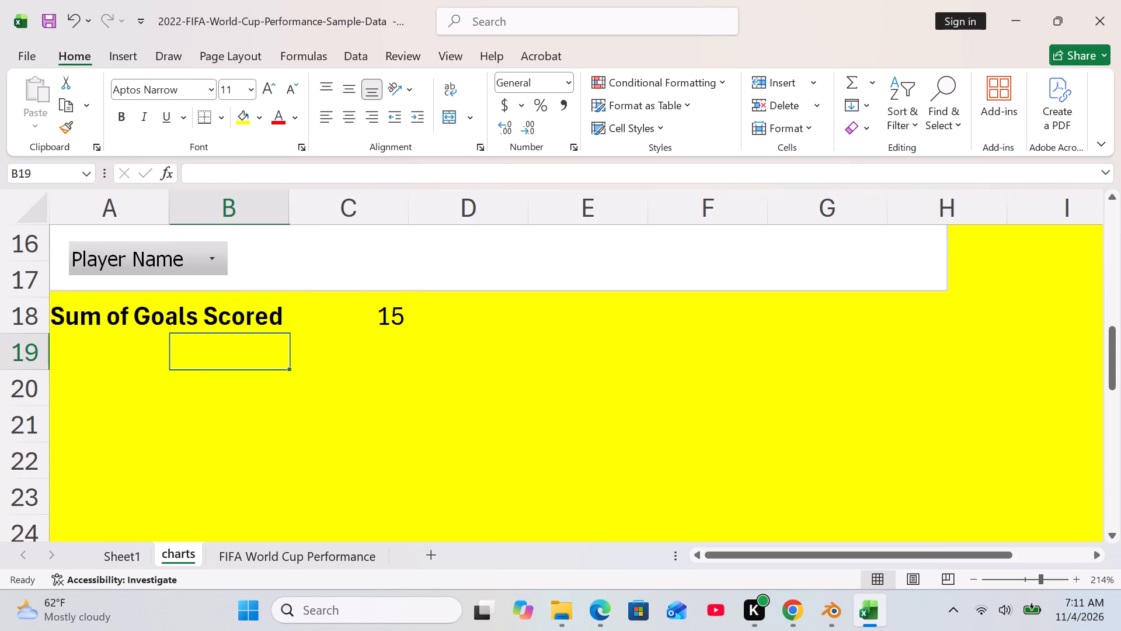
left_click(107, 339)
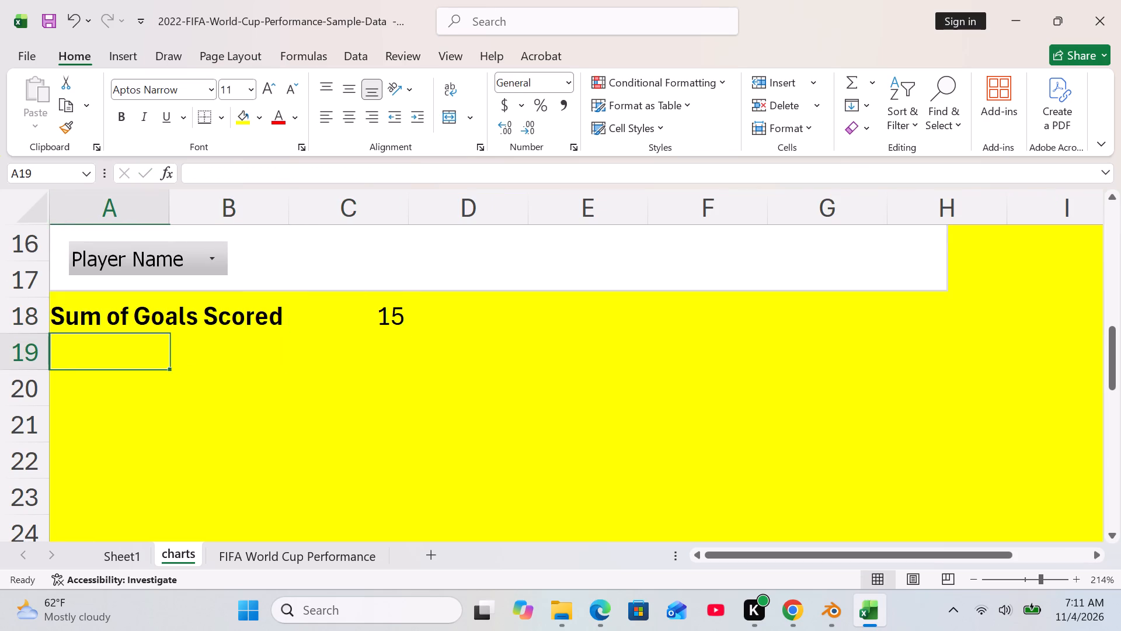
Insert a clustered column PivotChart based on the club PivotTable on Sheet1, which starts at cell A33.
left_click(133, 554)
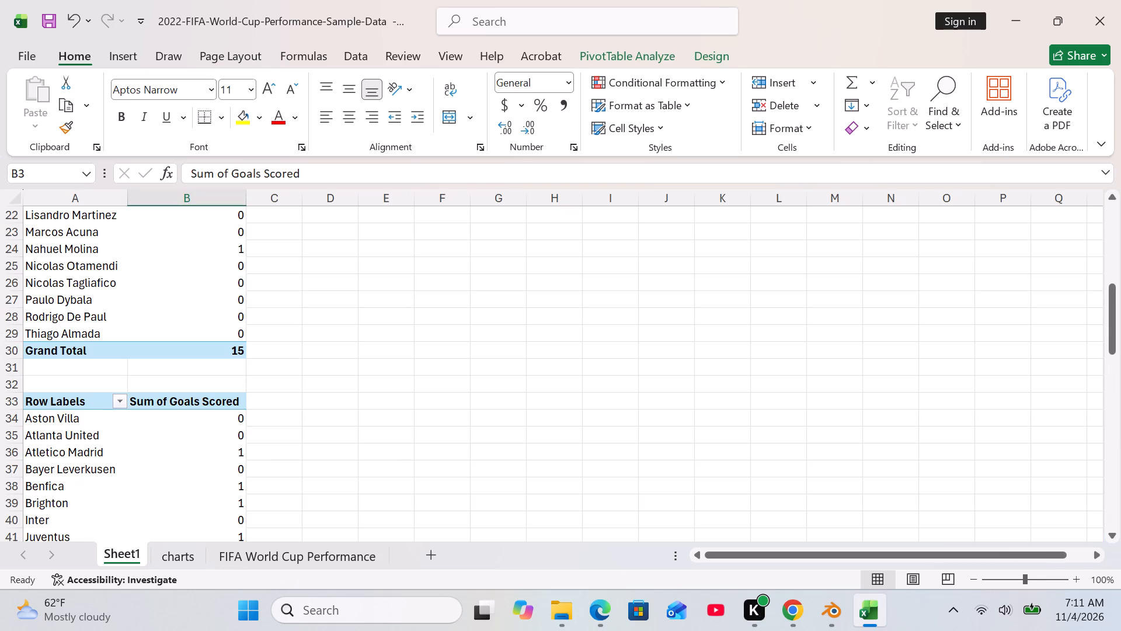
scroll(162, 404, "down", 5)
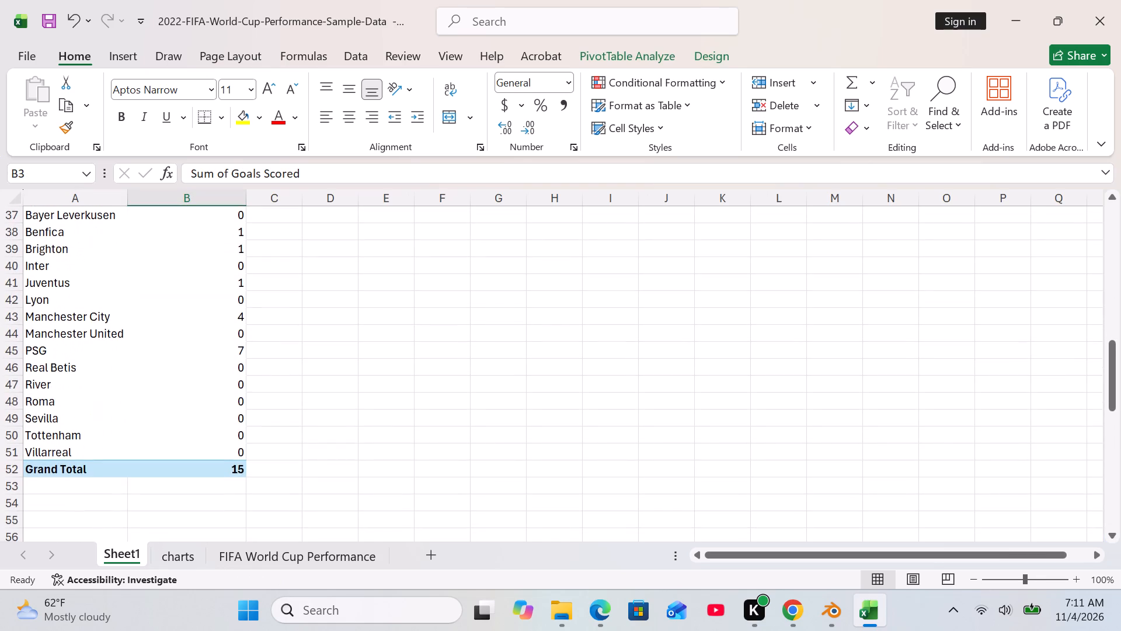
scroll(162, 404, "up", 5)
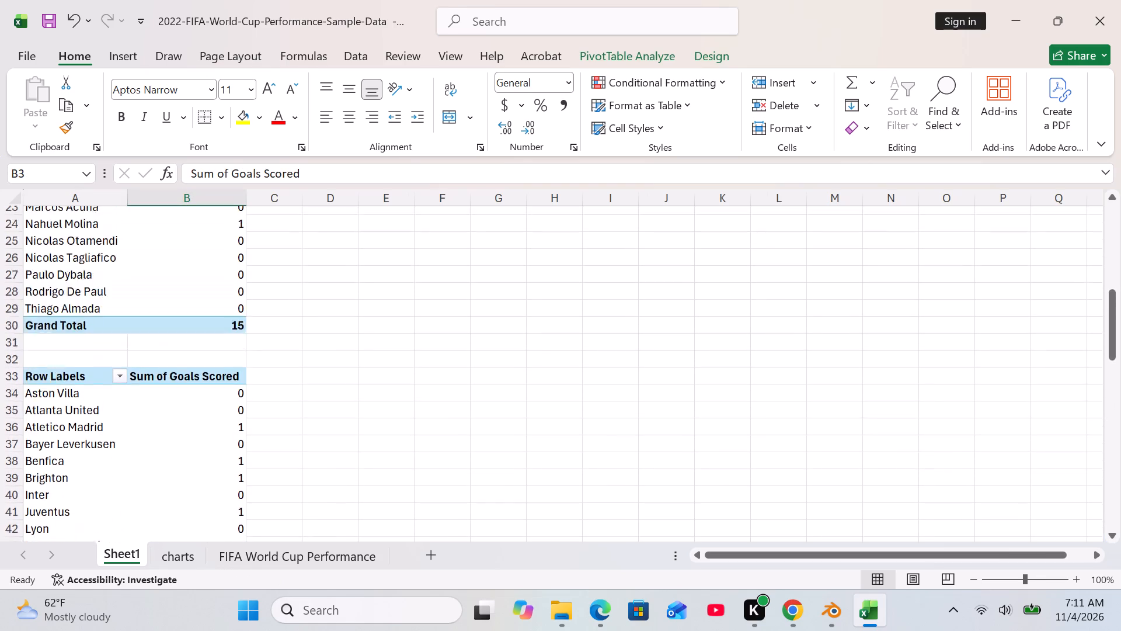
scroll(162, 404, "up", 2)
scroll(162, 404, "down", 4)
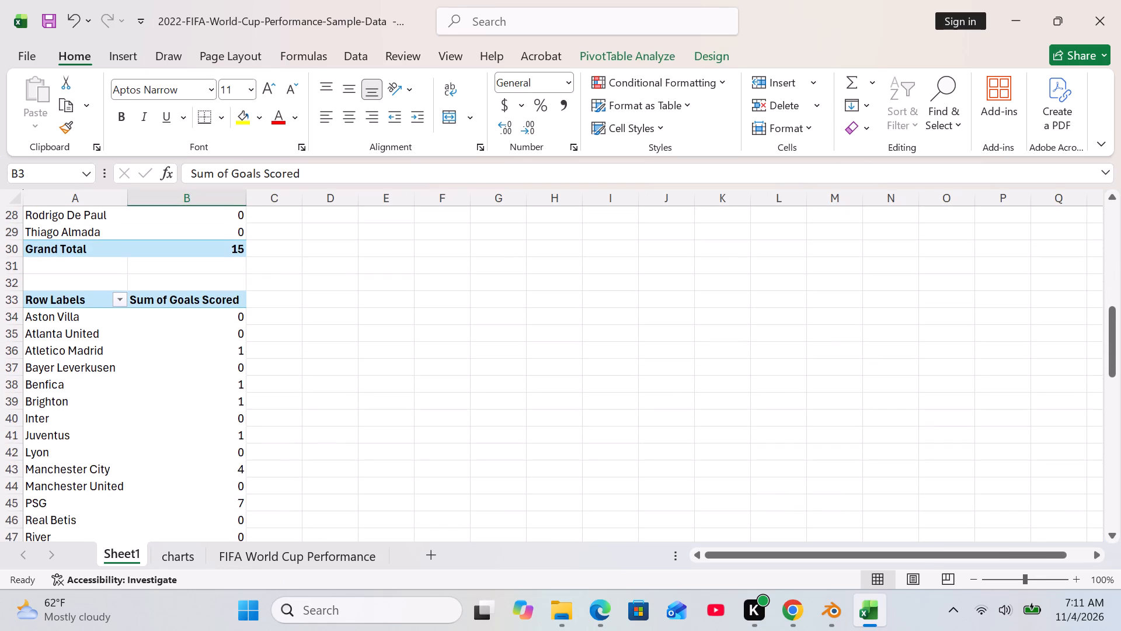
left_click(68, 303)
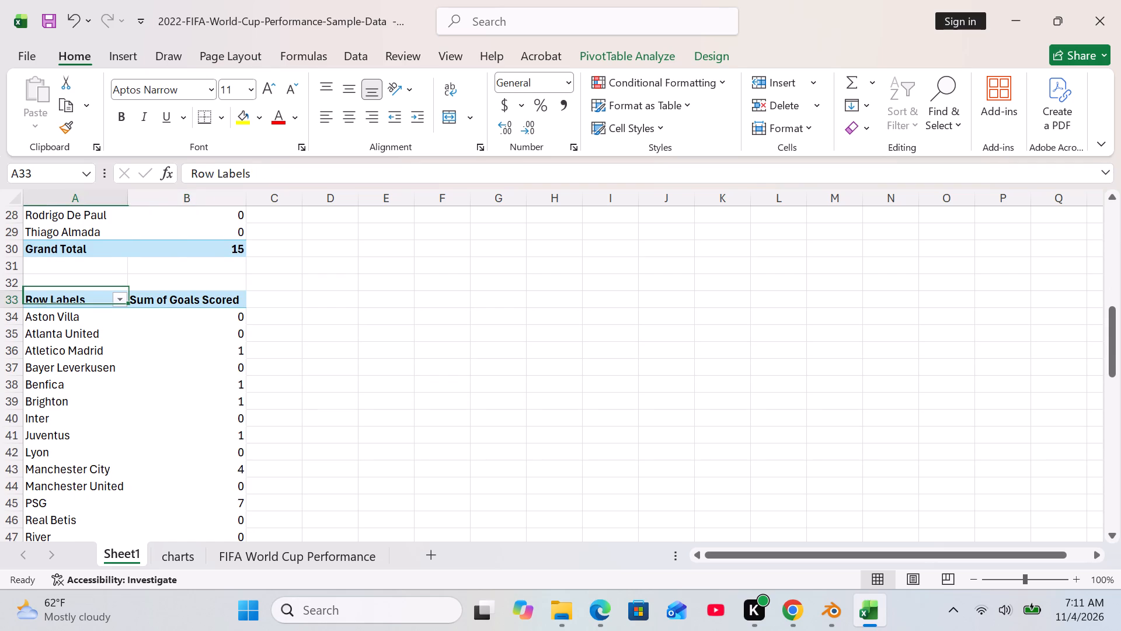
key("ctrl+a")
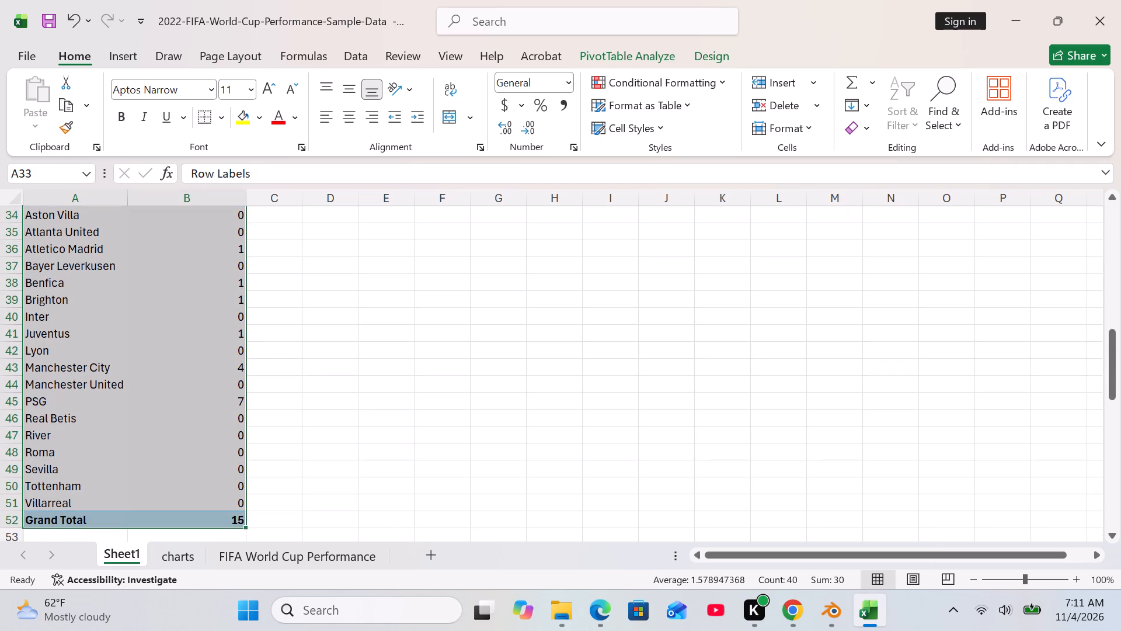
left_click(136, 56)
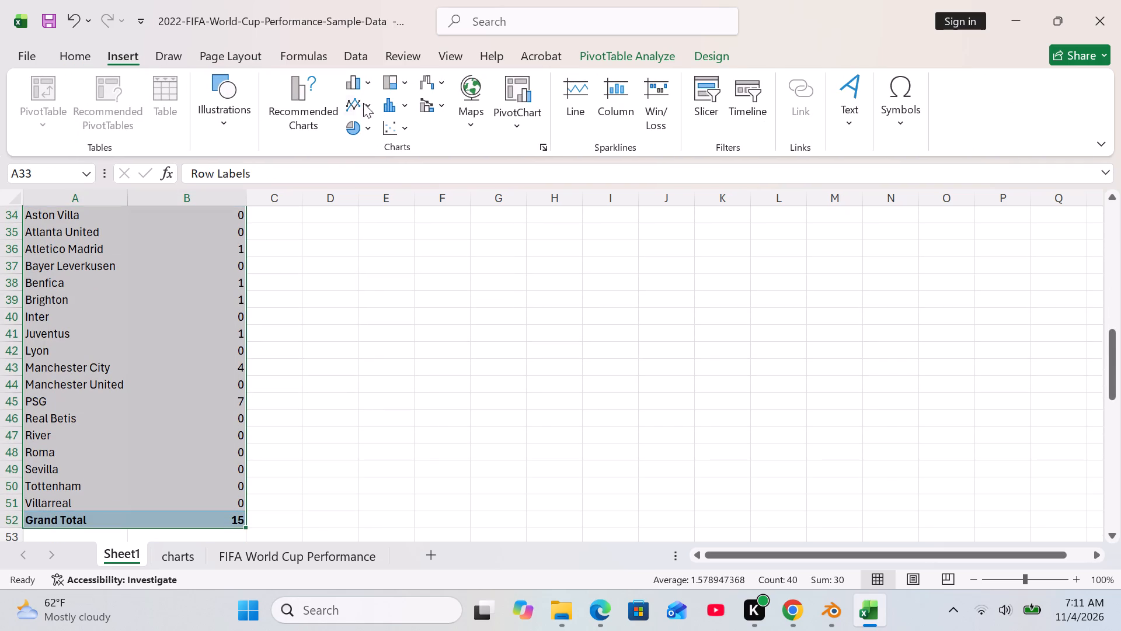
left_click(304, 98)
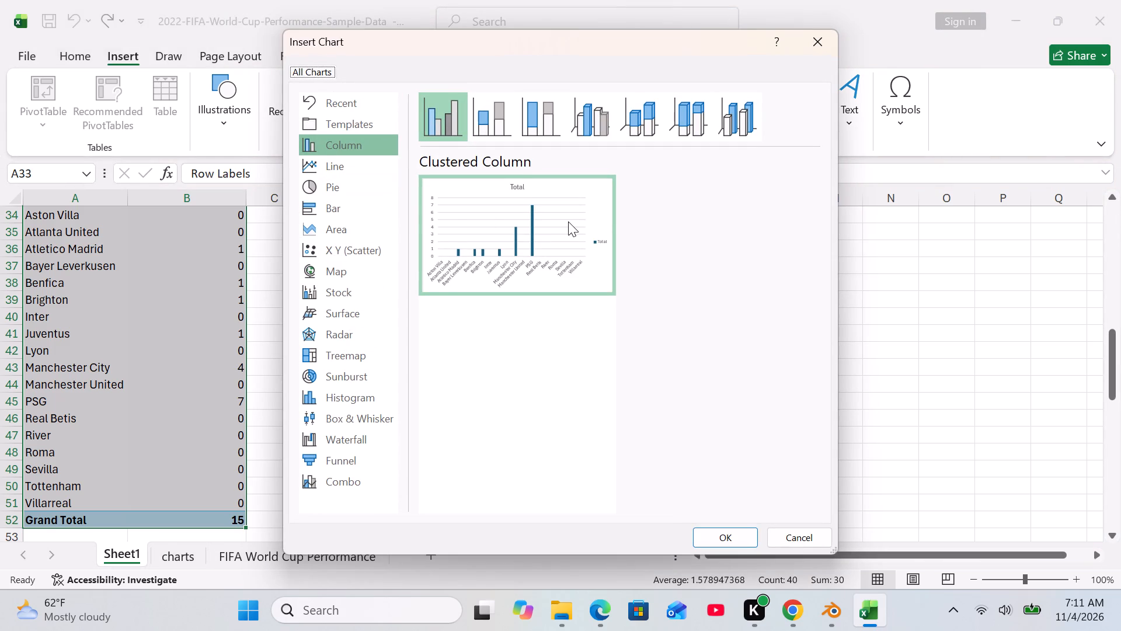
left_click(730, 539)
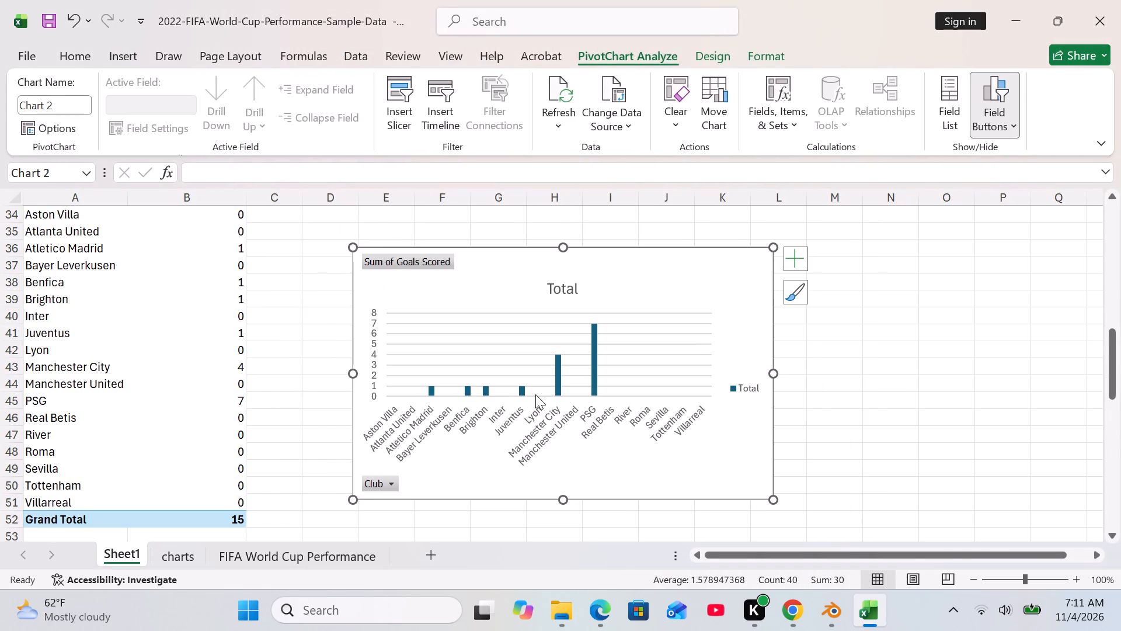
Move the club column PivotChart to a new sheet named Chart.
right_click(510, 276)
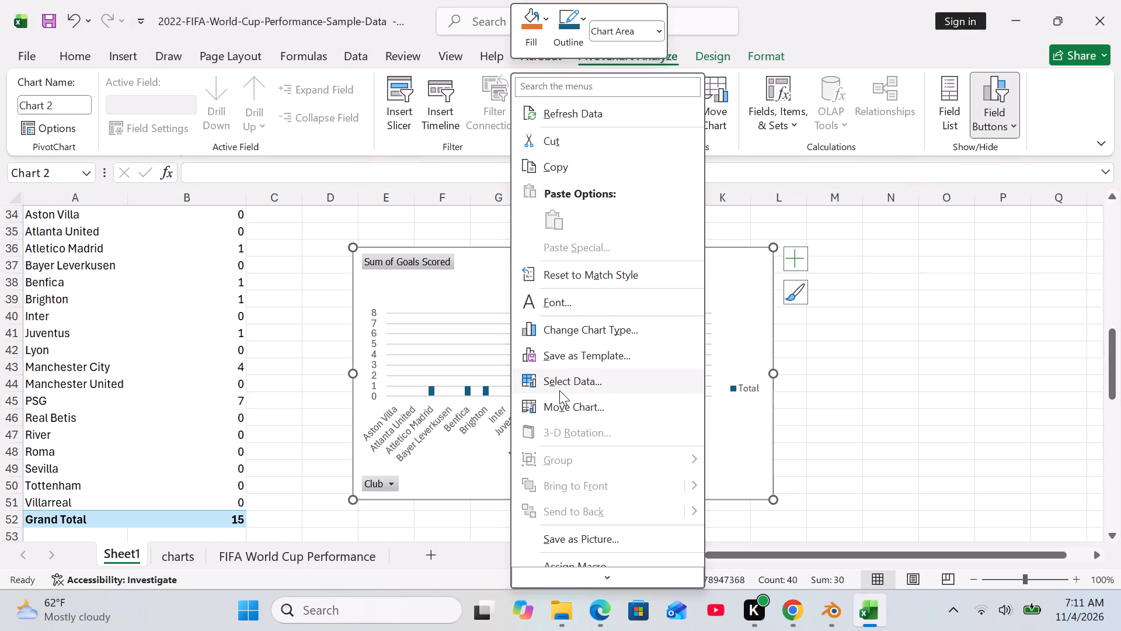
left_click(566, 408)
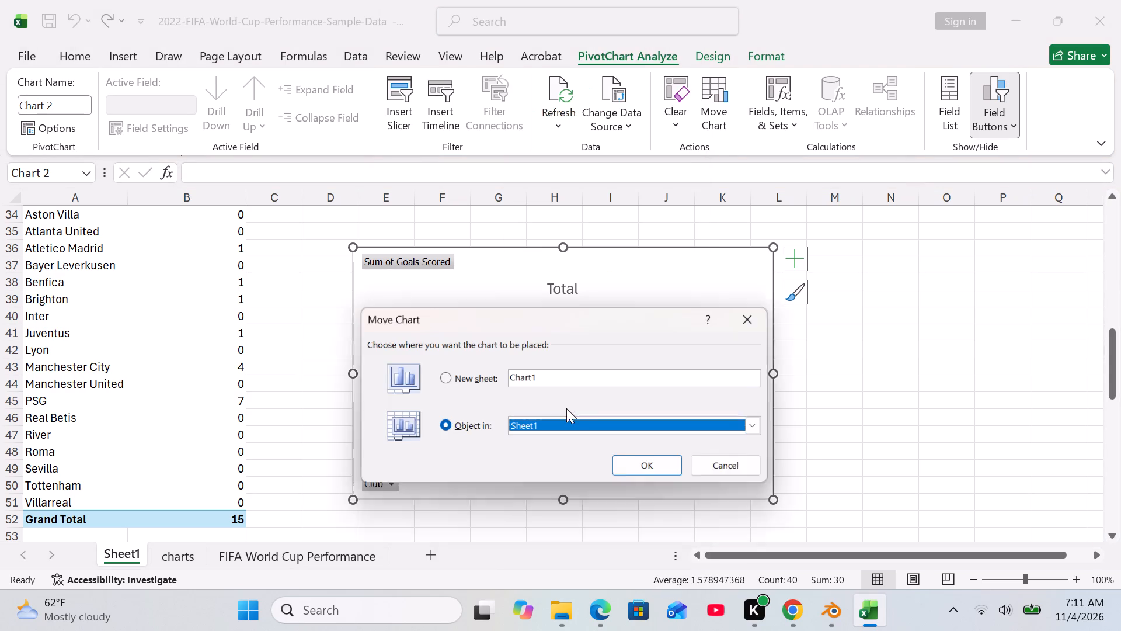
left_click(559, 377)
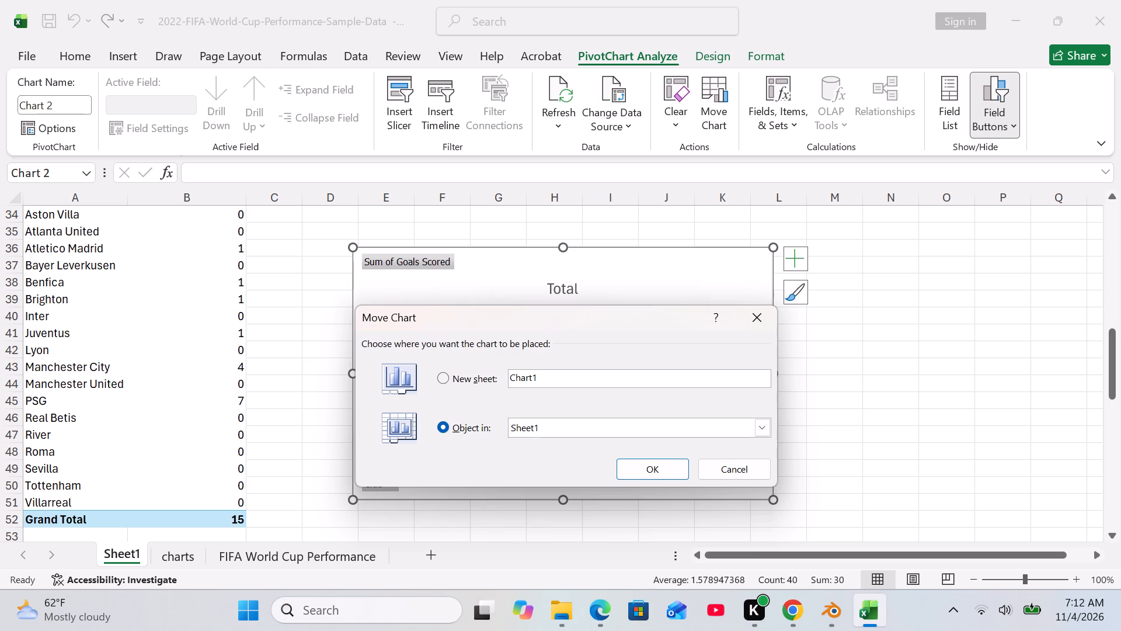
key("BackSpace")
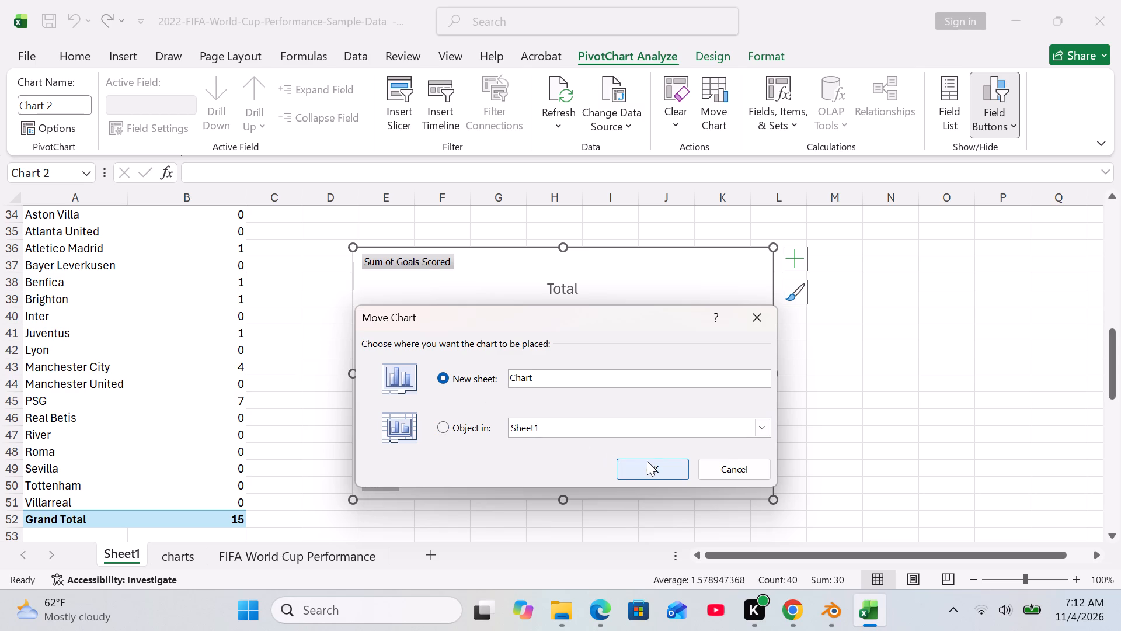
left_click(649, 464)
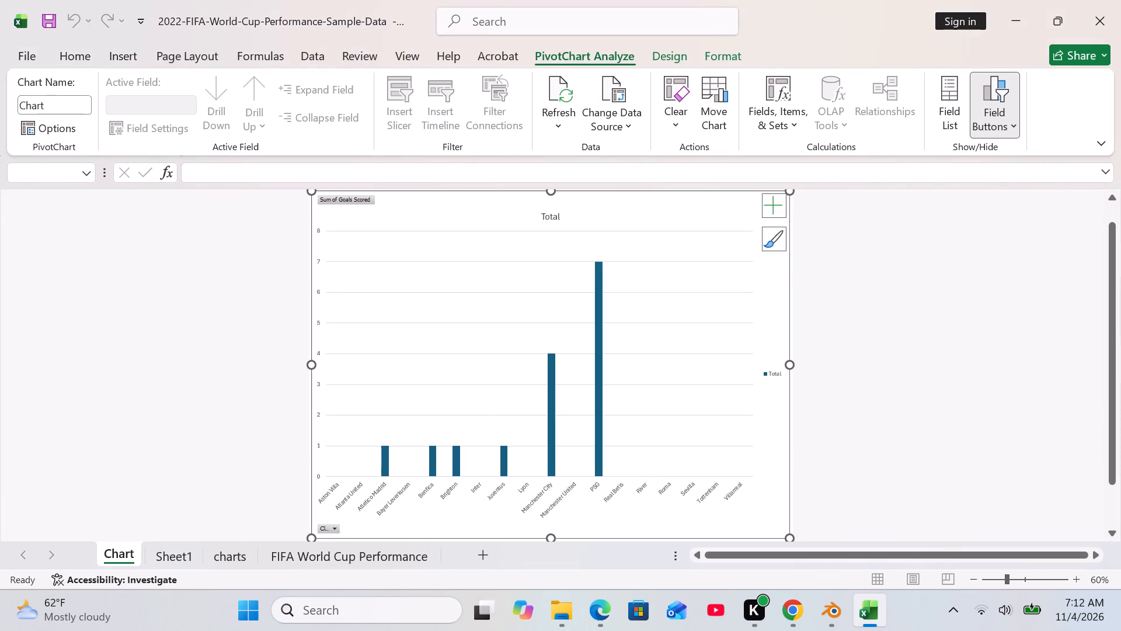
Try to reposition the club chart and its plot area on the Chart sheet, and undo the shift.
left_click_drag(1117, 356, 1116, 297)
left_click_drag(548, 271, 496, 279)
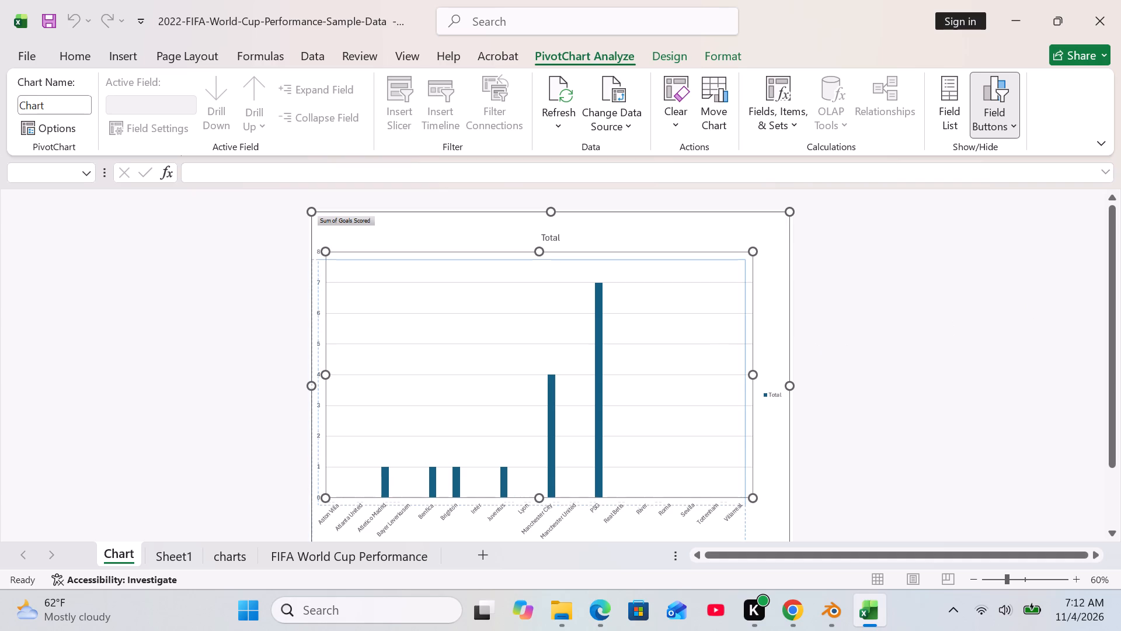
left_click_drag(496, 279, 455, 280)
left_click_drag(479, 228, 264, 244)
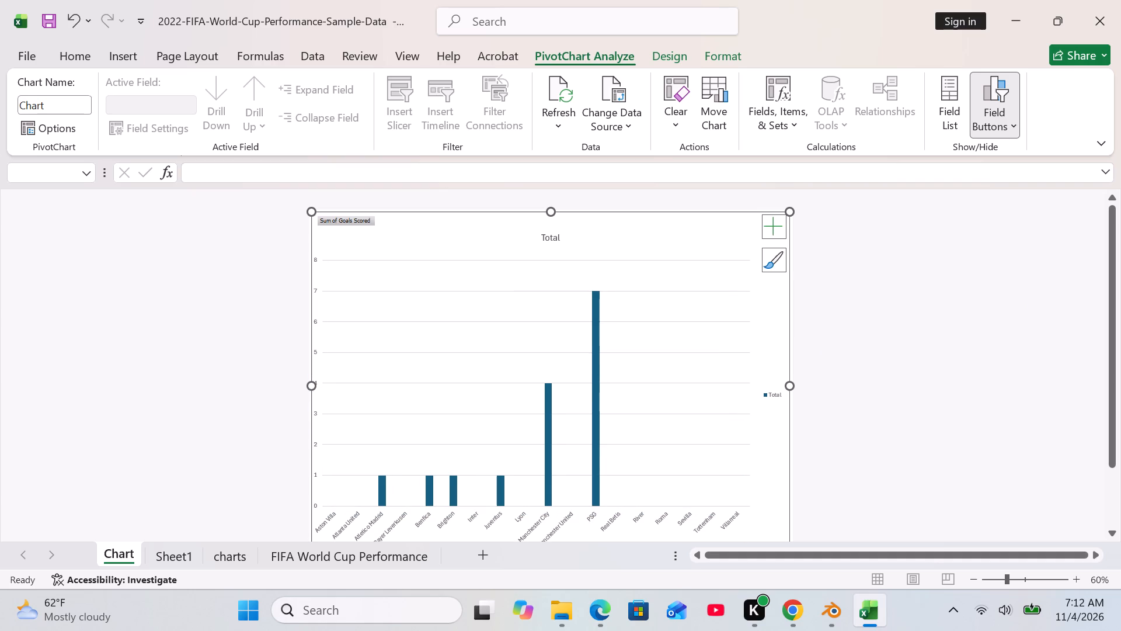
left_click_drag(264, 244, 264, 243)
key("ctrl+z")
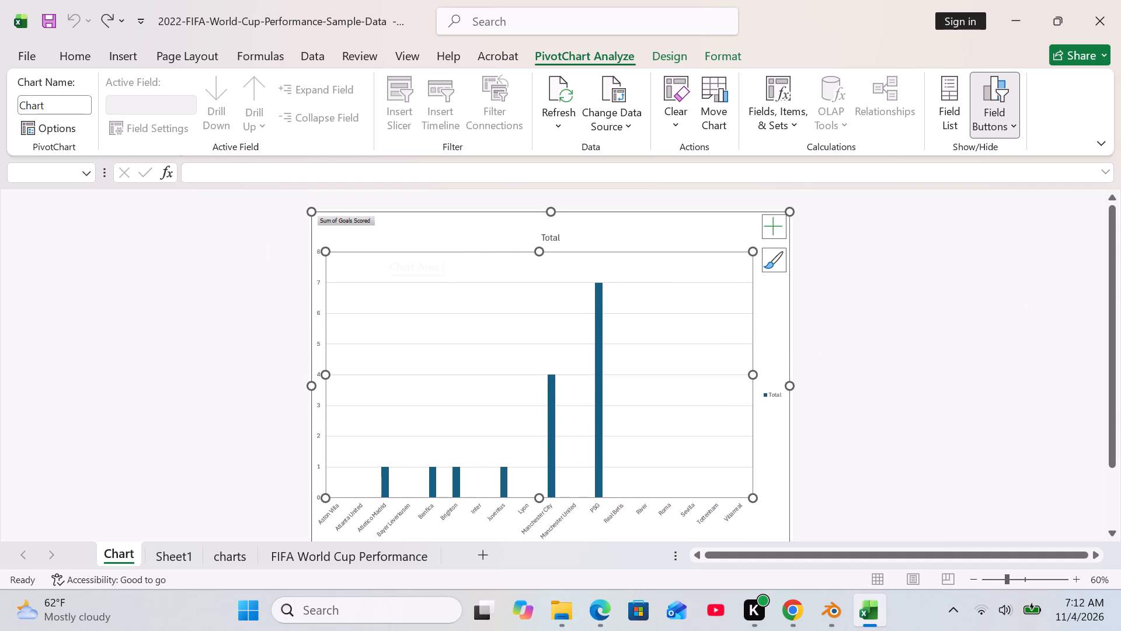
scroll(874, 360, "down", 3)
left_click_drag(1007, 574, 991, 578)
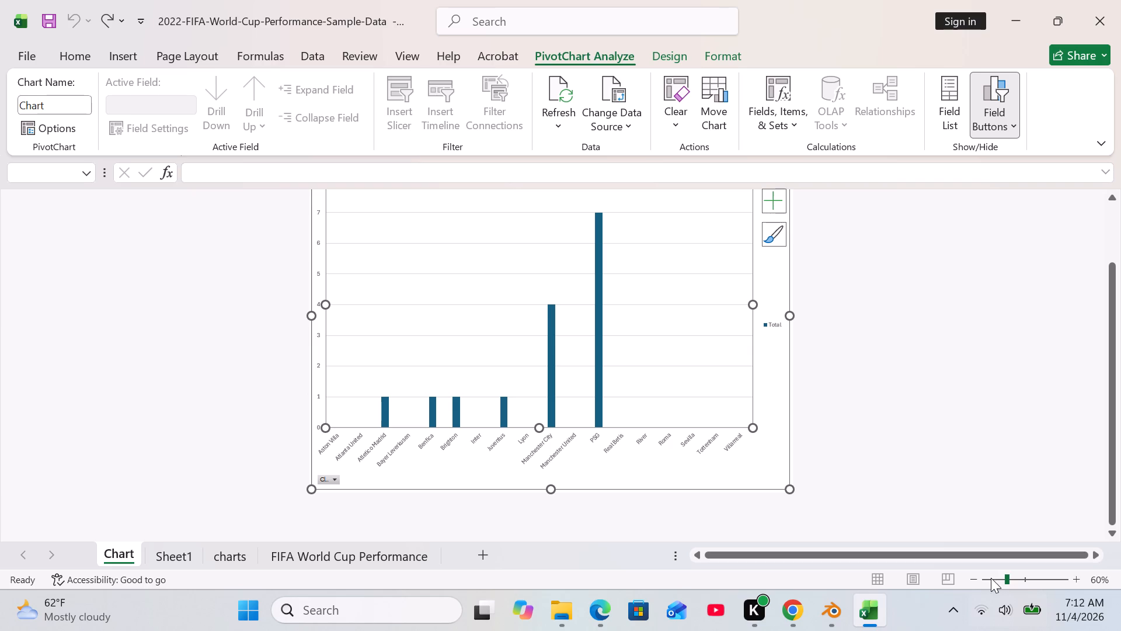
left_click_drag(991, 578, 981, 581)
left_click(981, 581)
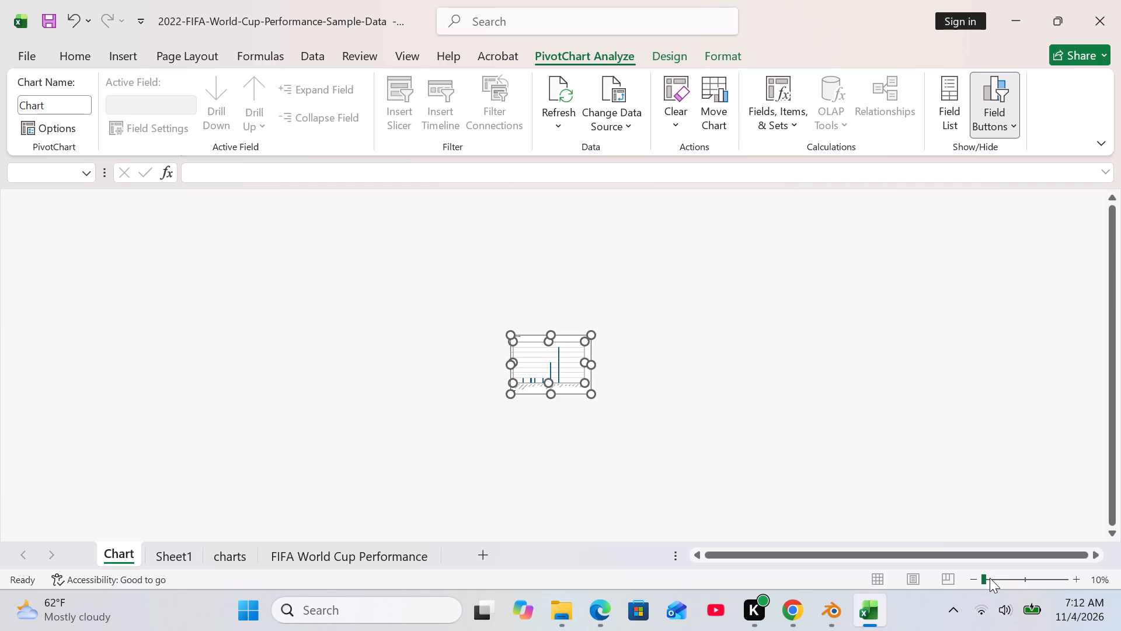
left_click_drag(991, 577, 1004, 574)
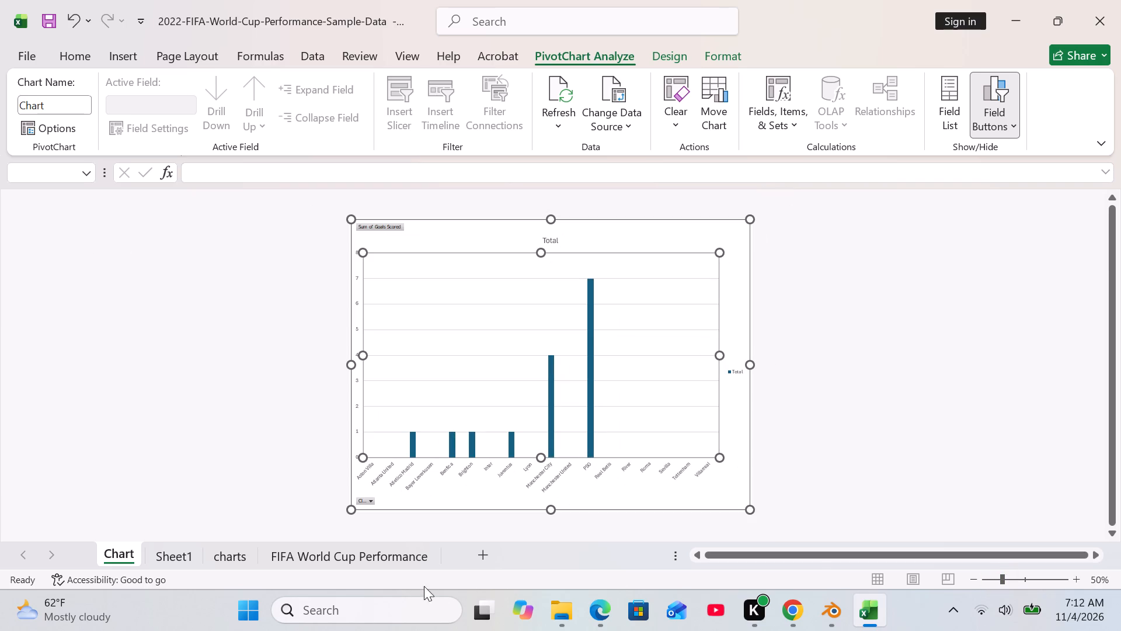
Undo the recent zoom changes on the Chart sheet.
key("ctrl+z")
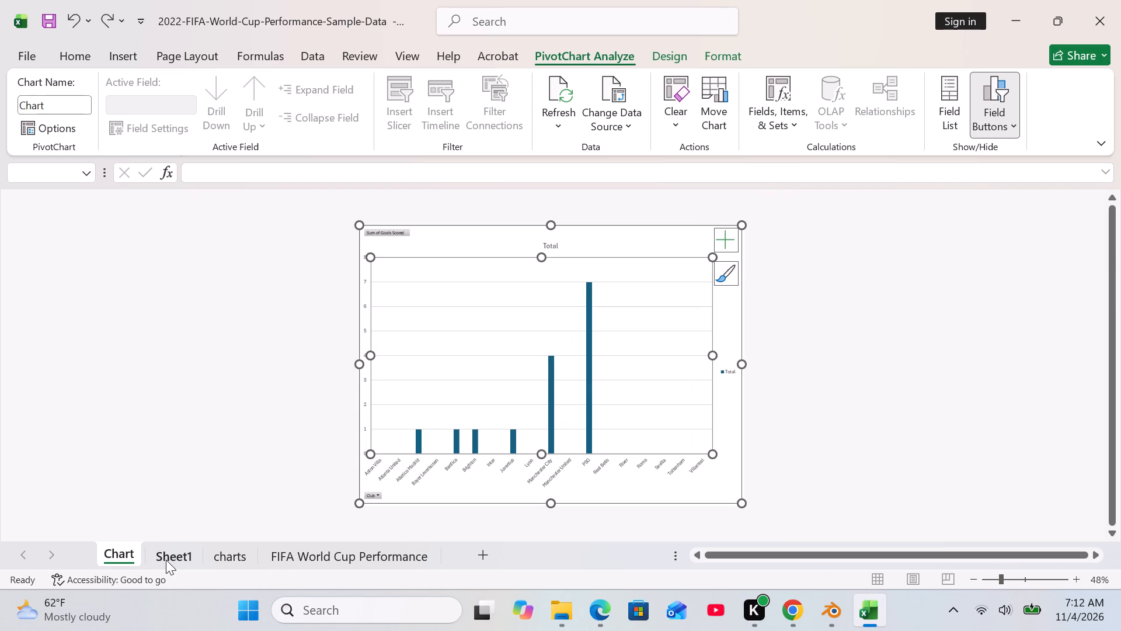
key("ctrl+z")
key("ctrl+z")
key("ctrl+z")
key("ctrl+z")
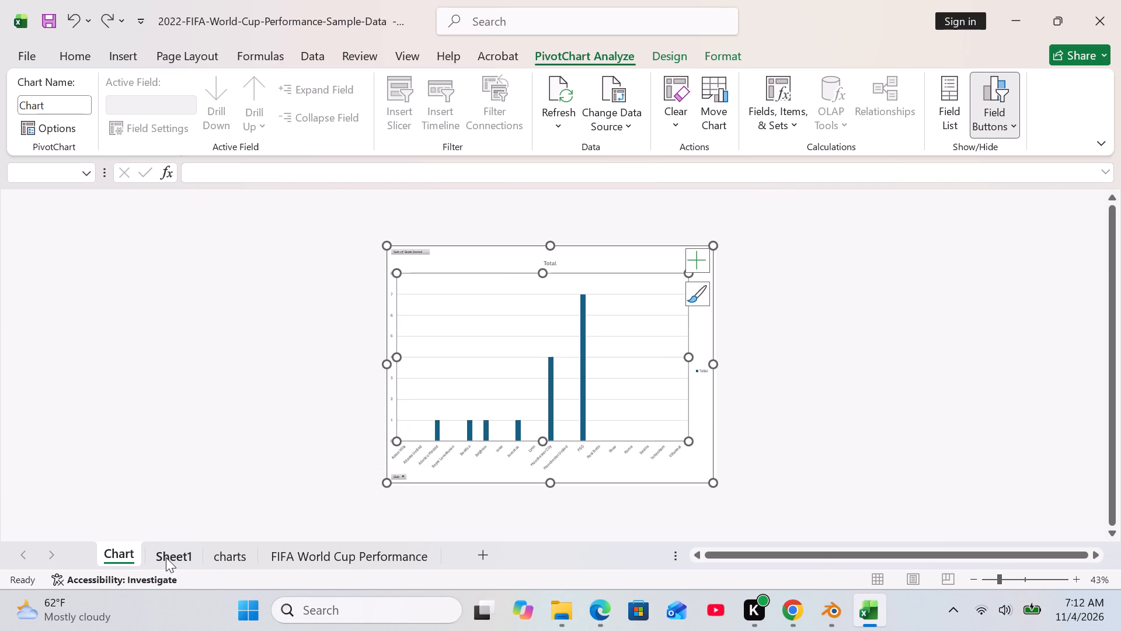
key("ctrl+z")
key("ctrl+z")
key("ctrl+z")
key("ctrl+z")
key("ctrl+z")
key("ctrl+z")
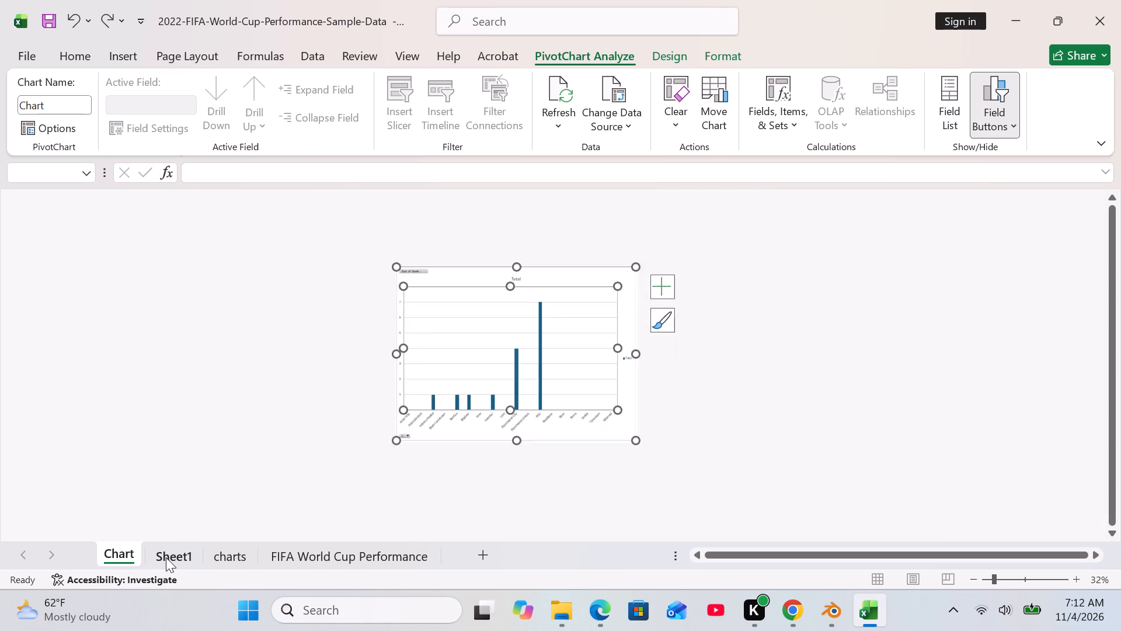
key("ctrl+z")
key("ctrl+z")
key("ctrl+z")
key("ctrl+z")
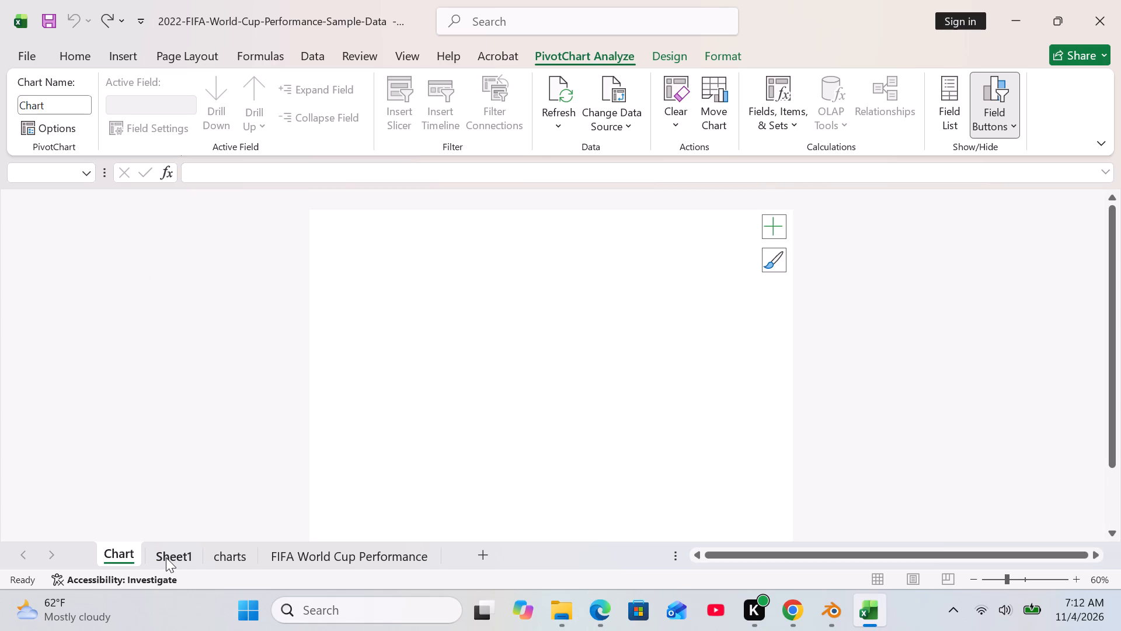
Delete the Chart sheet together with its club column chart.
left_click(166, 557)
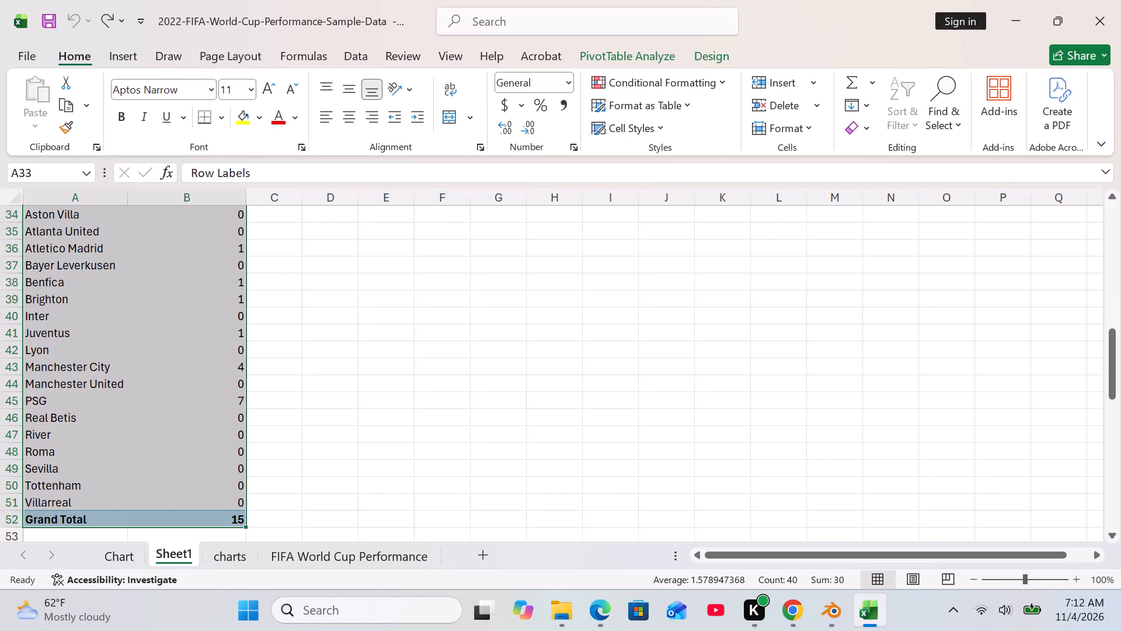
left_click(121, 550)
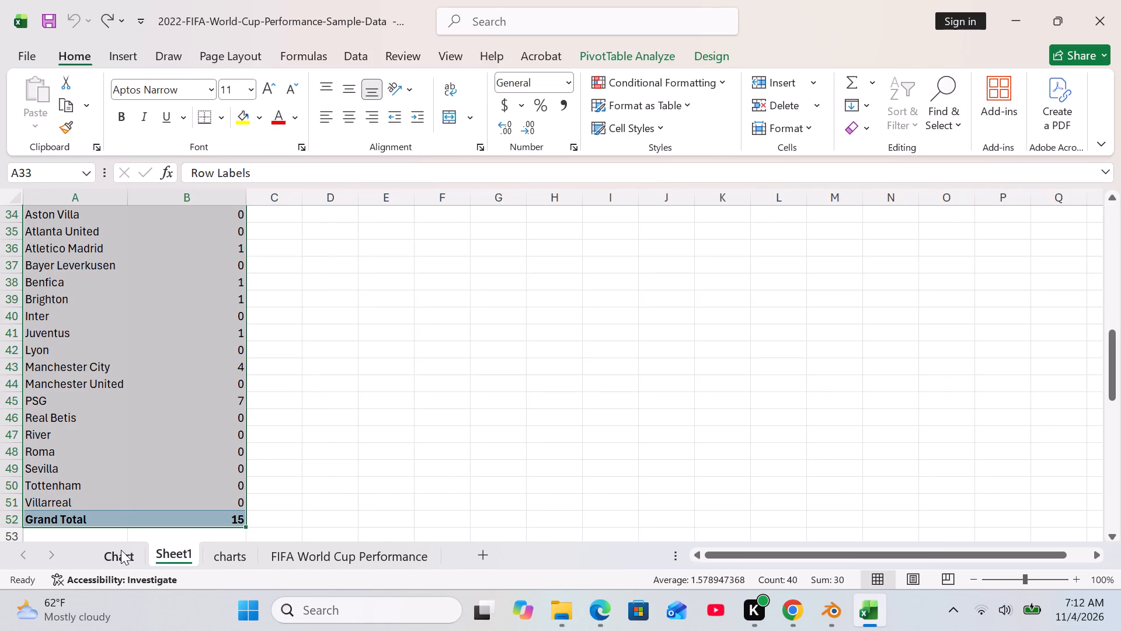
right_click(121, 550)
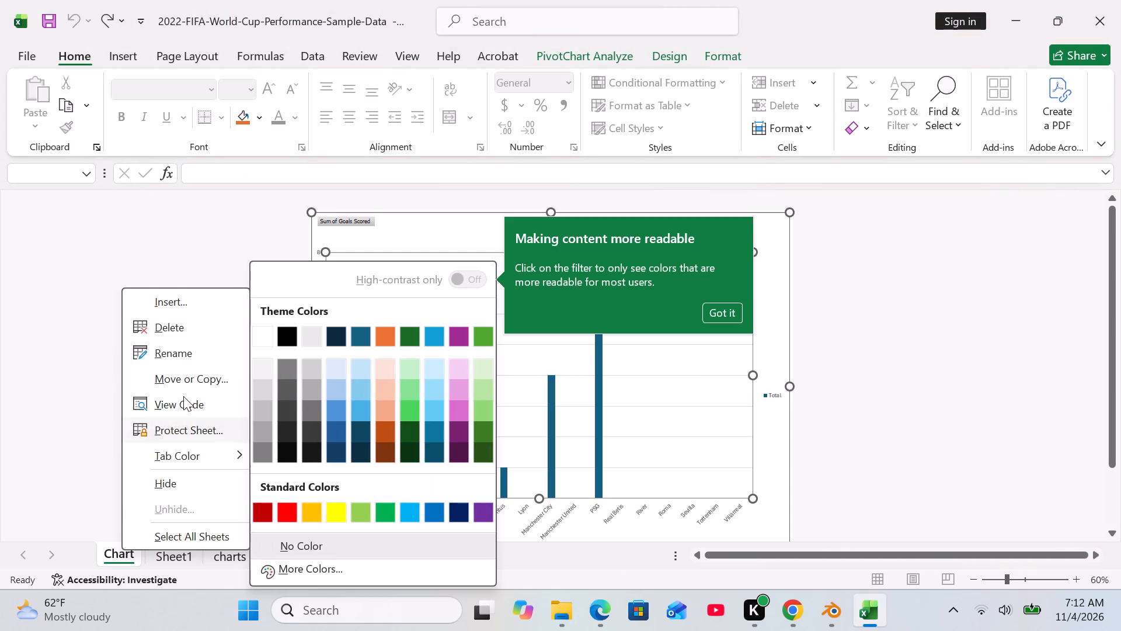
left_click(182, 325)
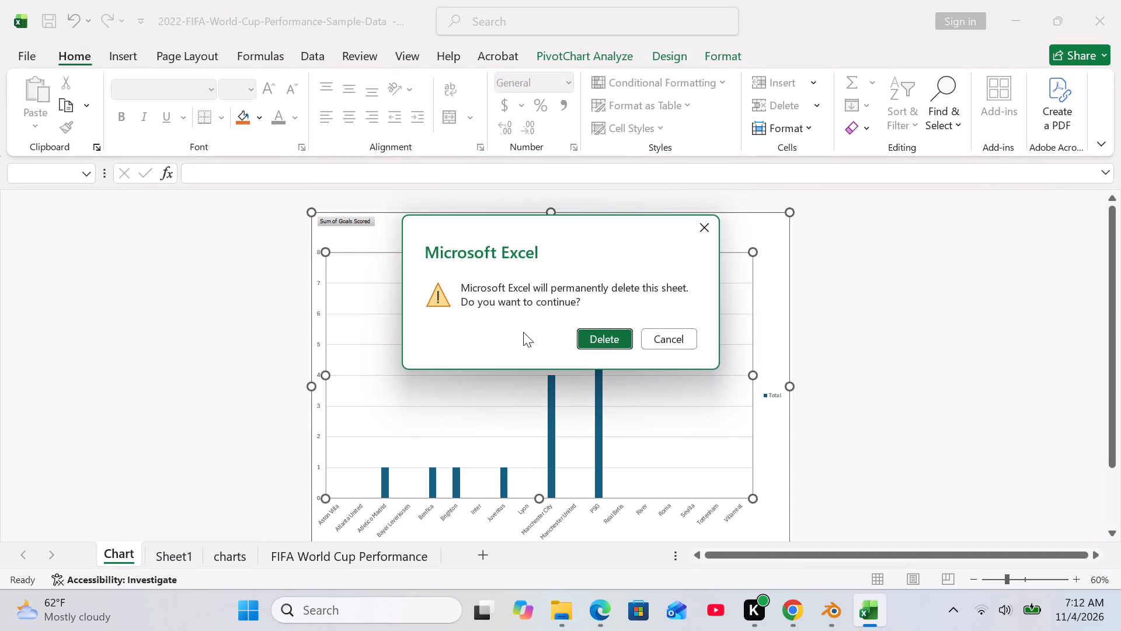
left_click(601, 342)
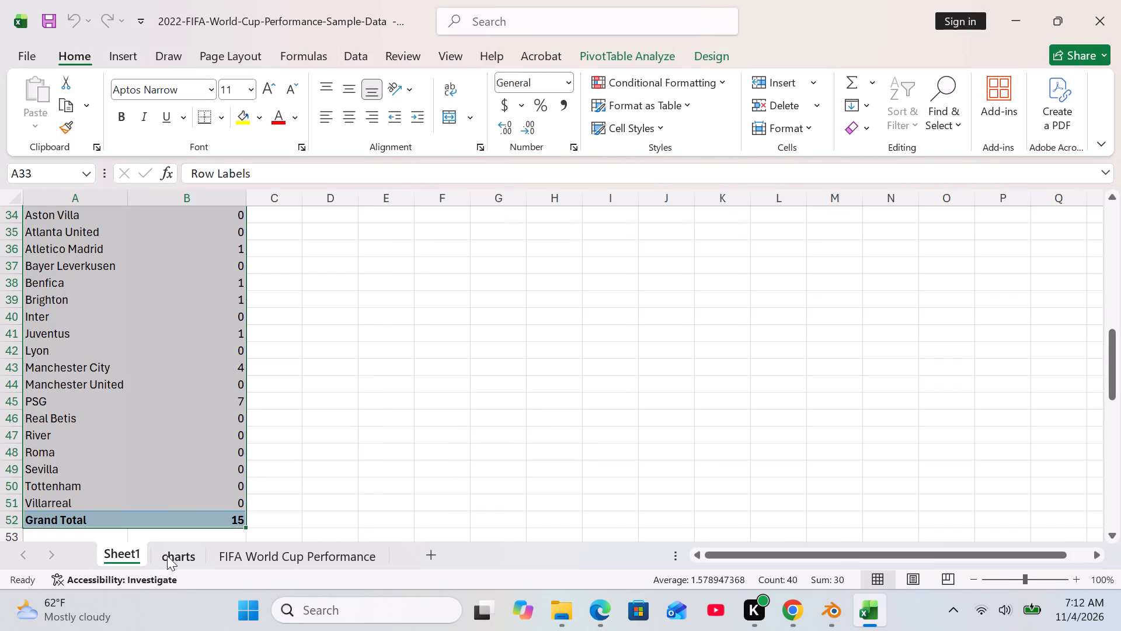
Insert a clustered column PivotChart on Sheet1 from the selected club PivotTable.
left_click(119, 61)
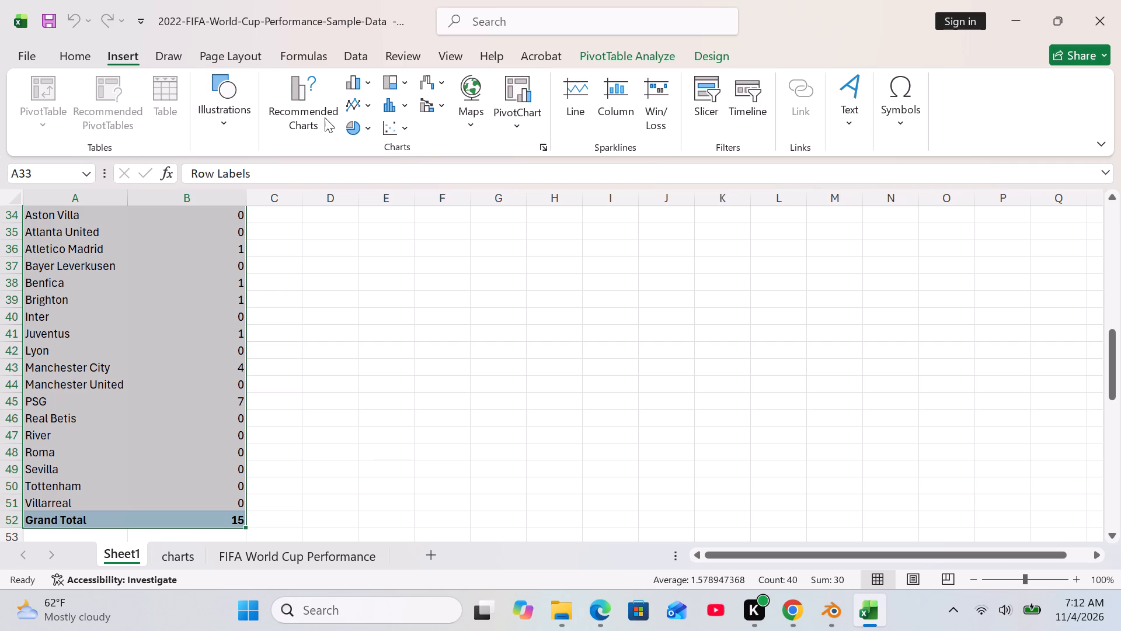
left_click(313, 108)
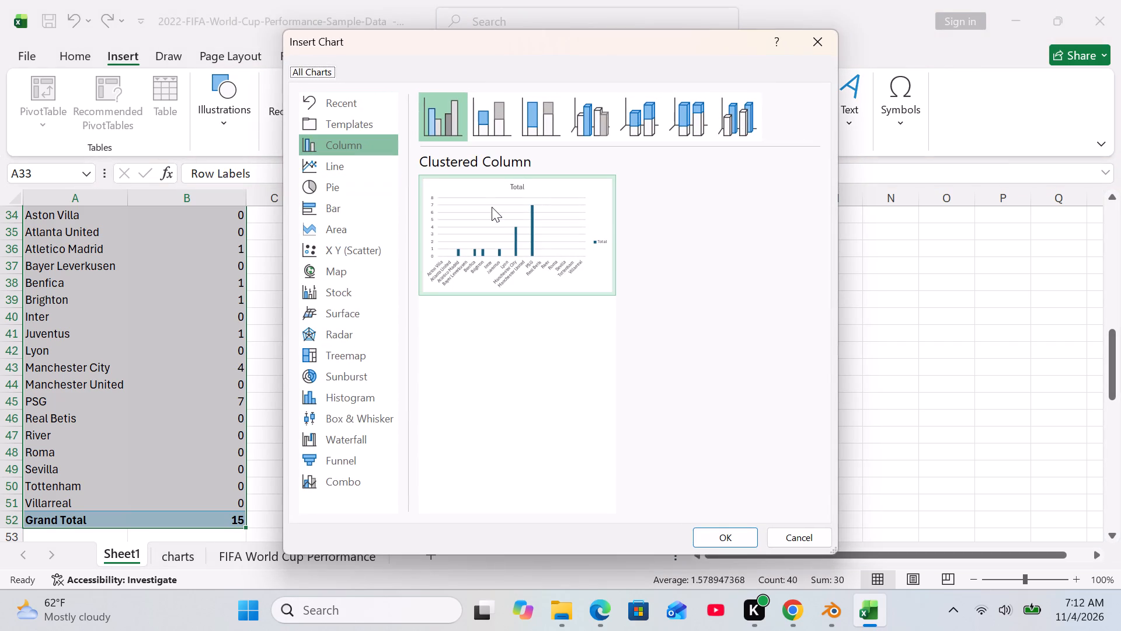
left_click(707, 532)
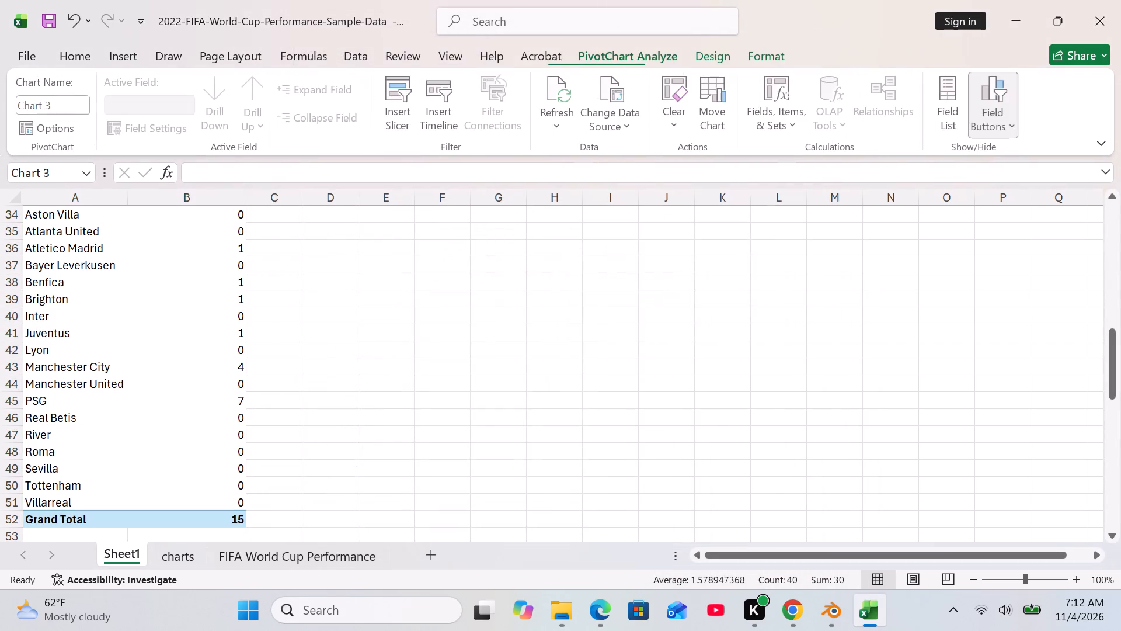
Move the club PivotChart from Sheet1 to the existing charts sheet as an embedded object.
right_click(461, 292)
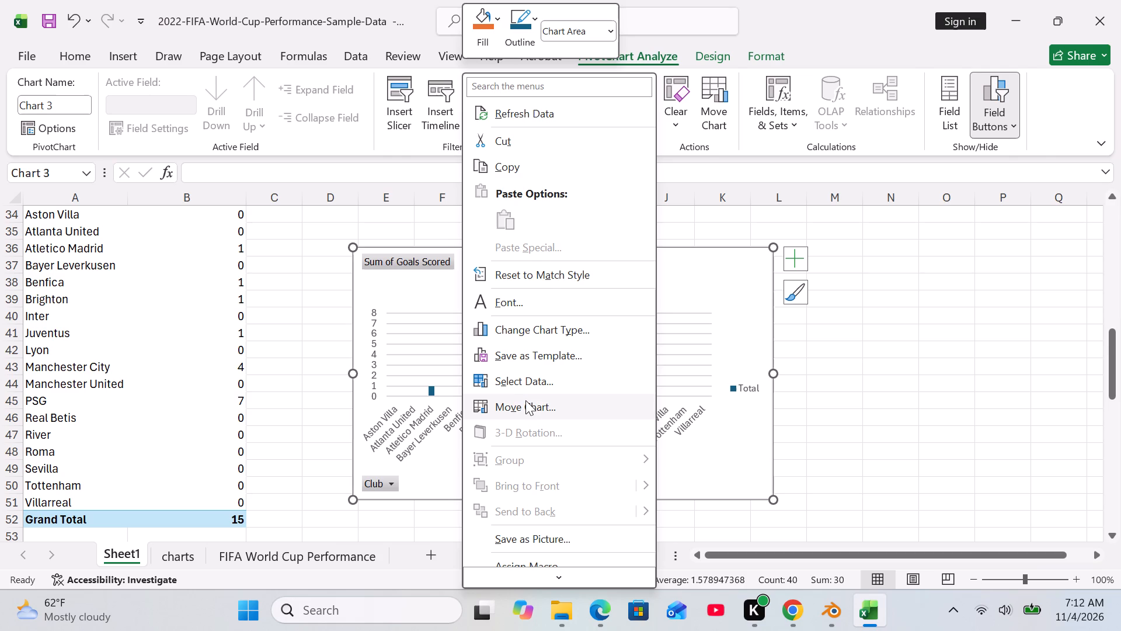
left_click(525, 400)
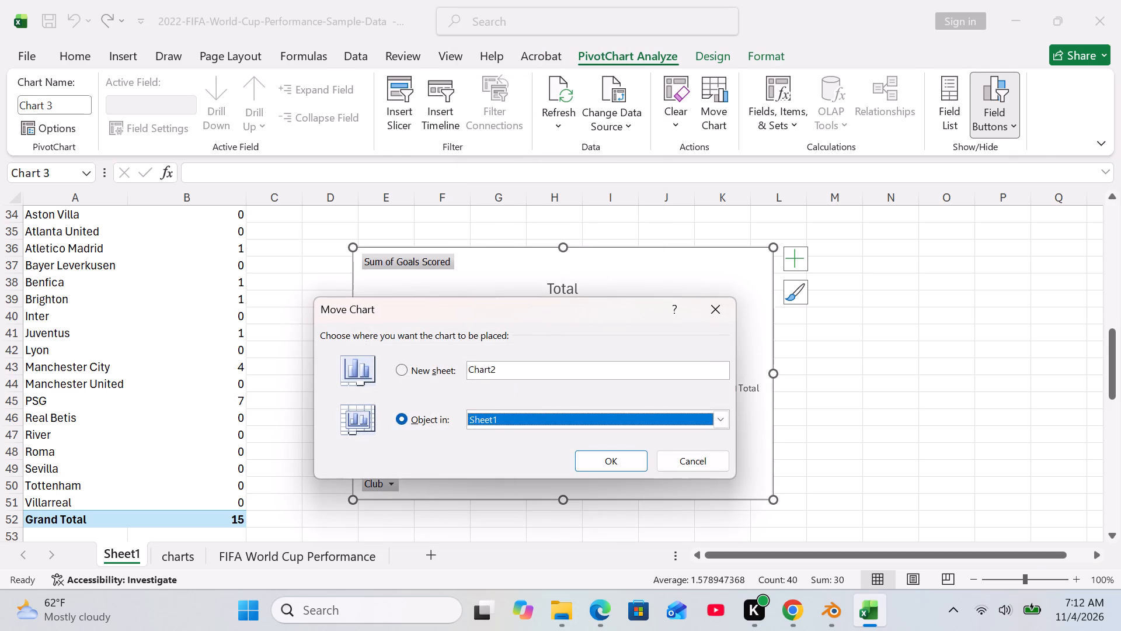
left_click(507, 372)
key("BackSpace")
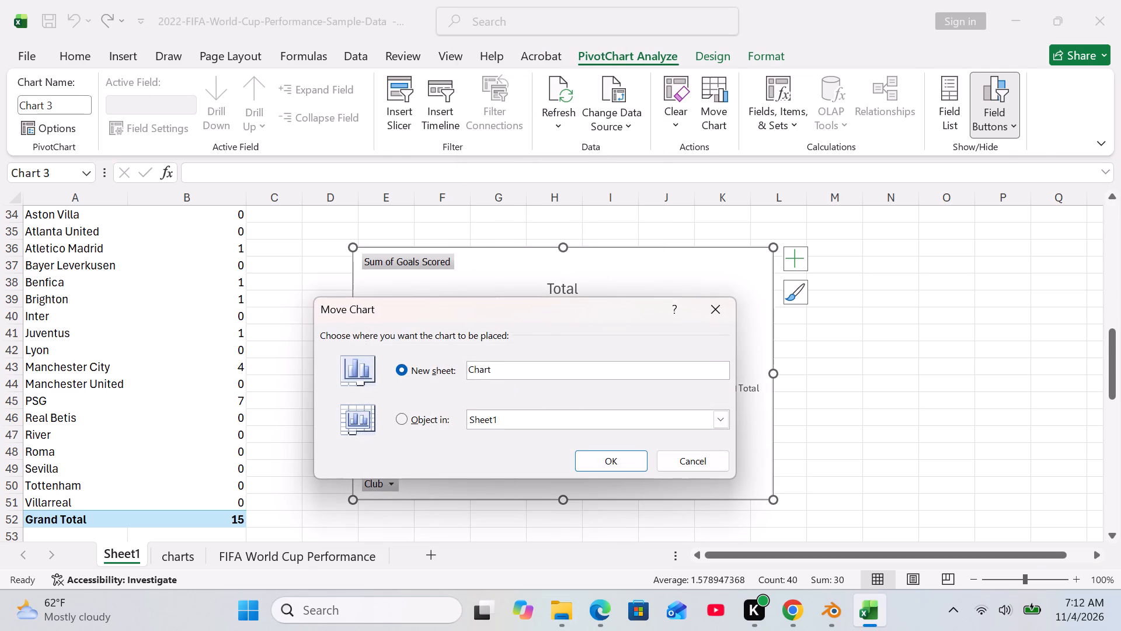
key("s")
left_click(597, 455)
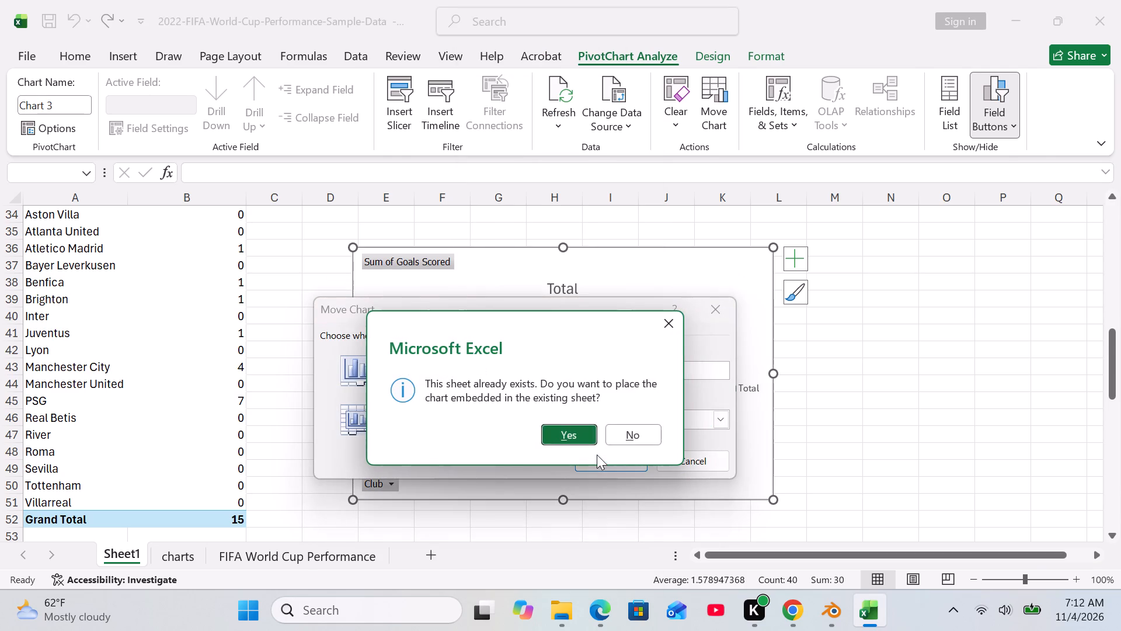
left_click(562, 431)
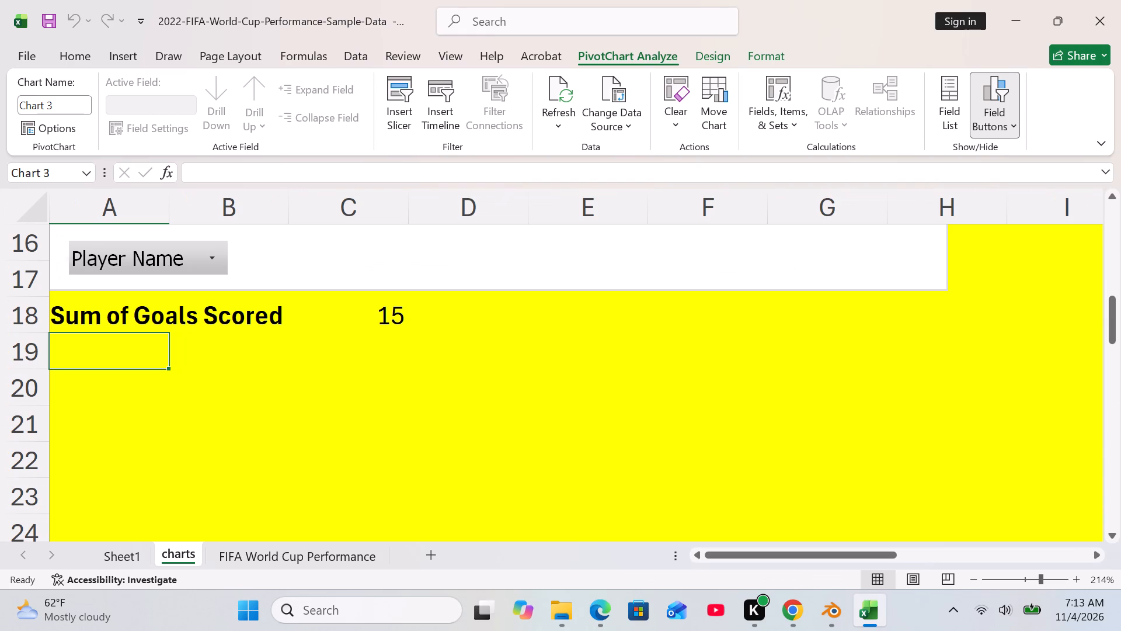
Position the club column chart on the charts sheet just below the player chart's goals total, starting at about row 20.
scroll(583, 427, "down", 4)
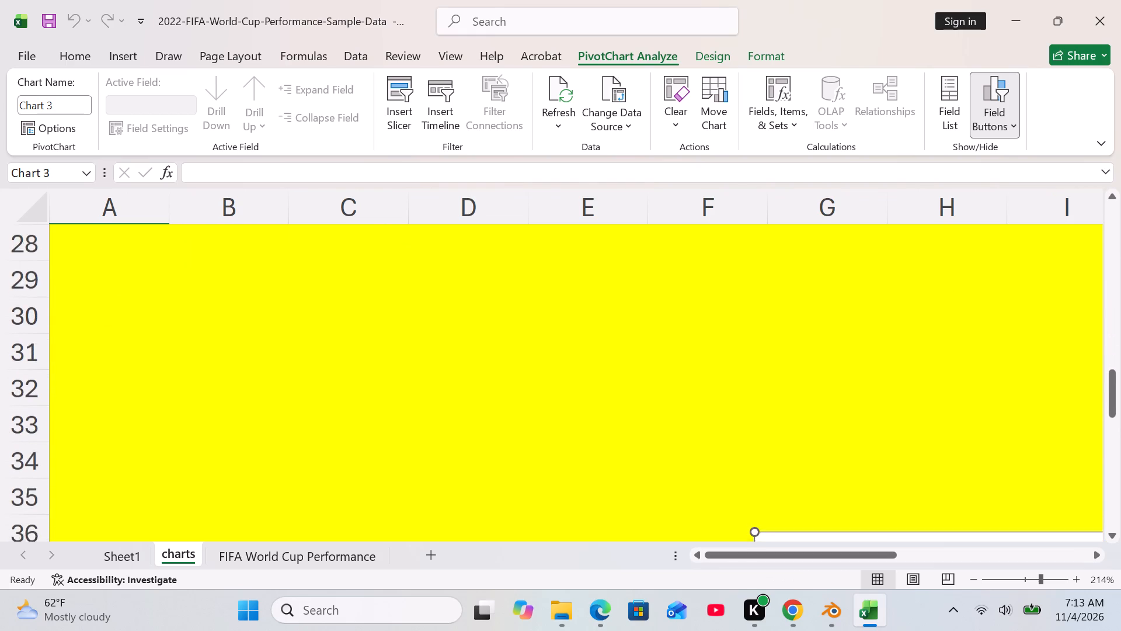
scroll(565, 422, "down", 2)
left_click_drag(844, 409, 841, 407)
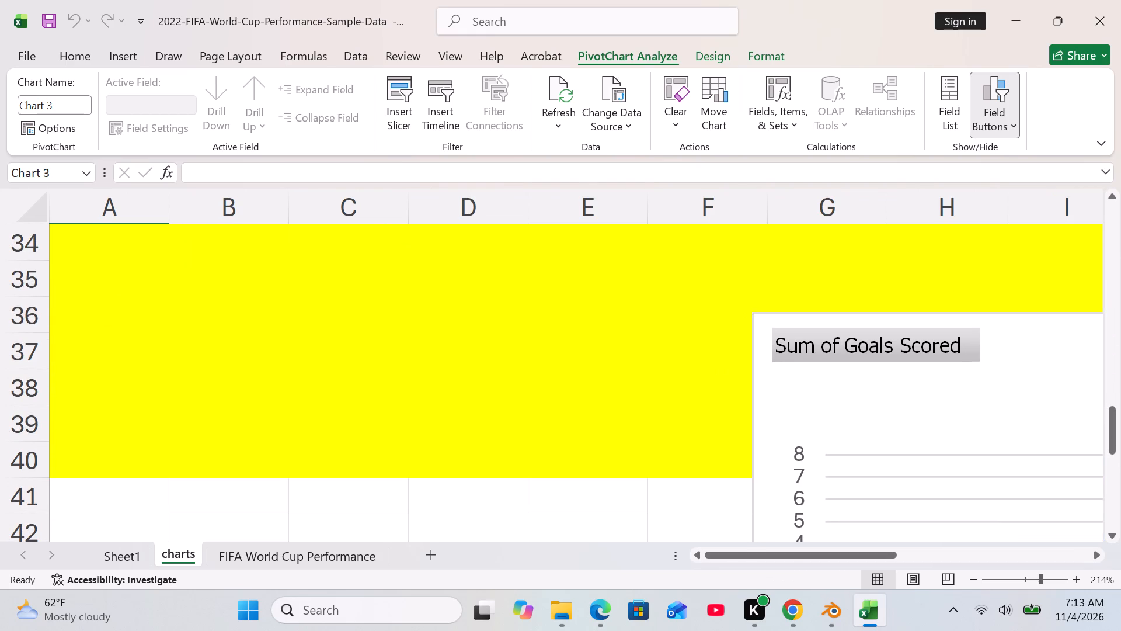
left_click_drag(841, 407, 386, 301)
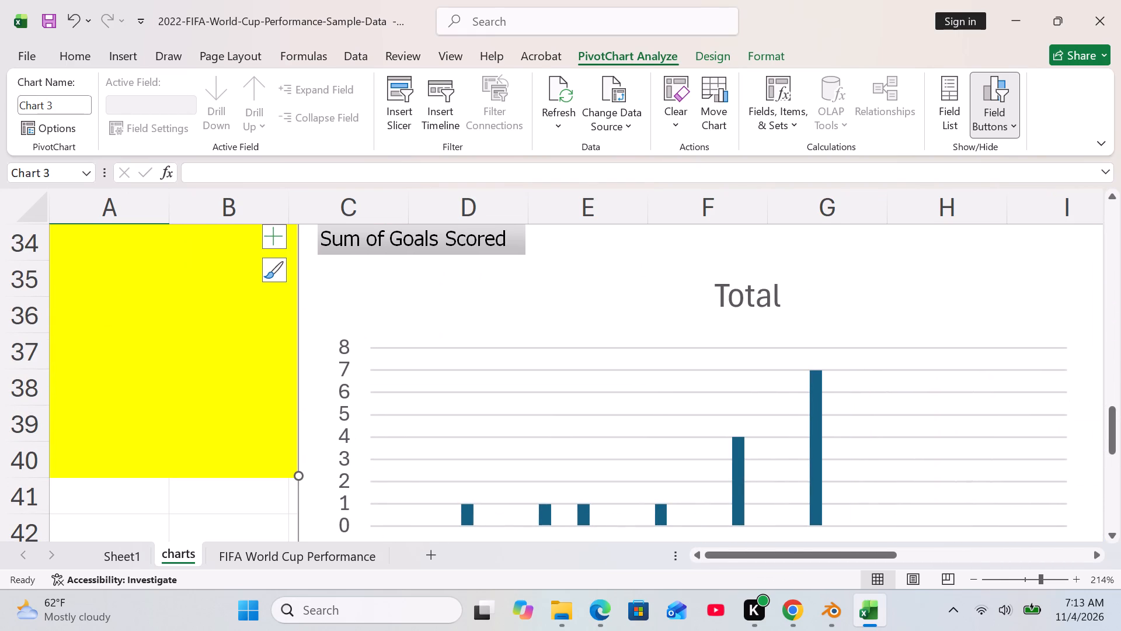
left_click_drag(1110, 424, 1098, 344)
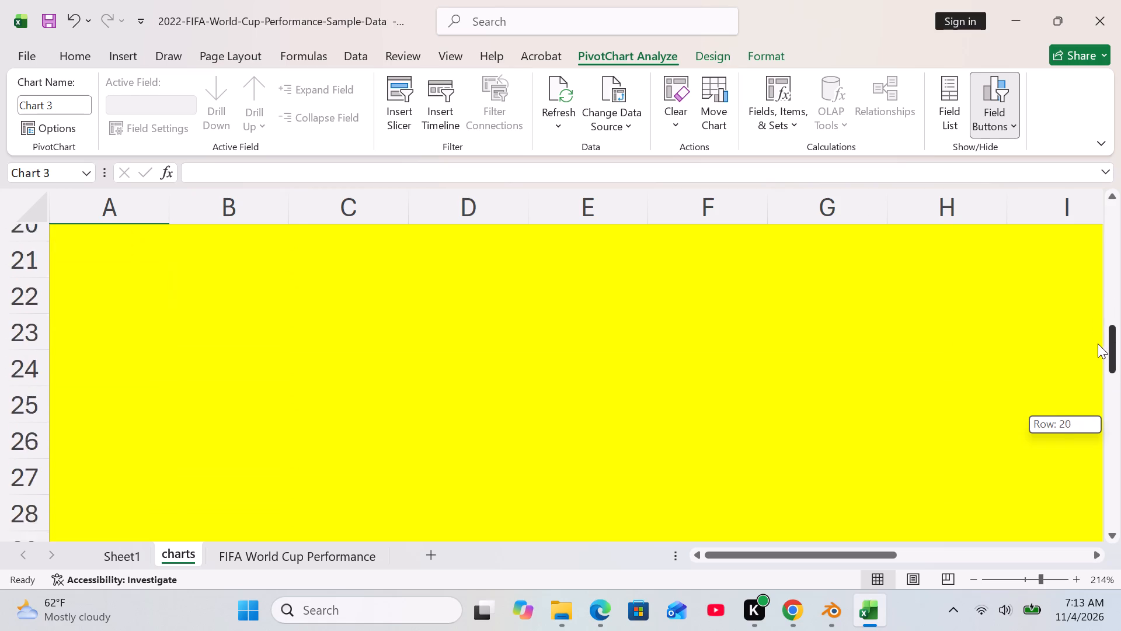
left_click_drag(1098, 344, 1095, 392)
left_click_drag(929, 416, 698, 249)
left_click(1028, 577)
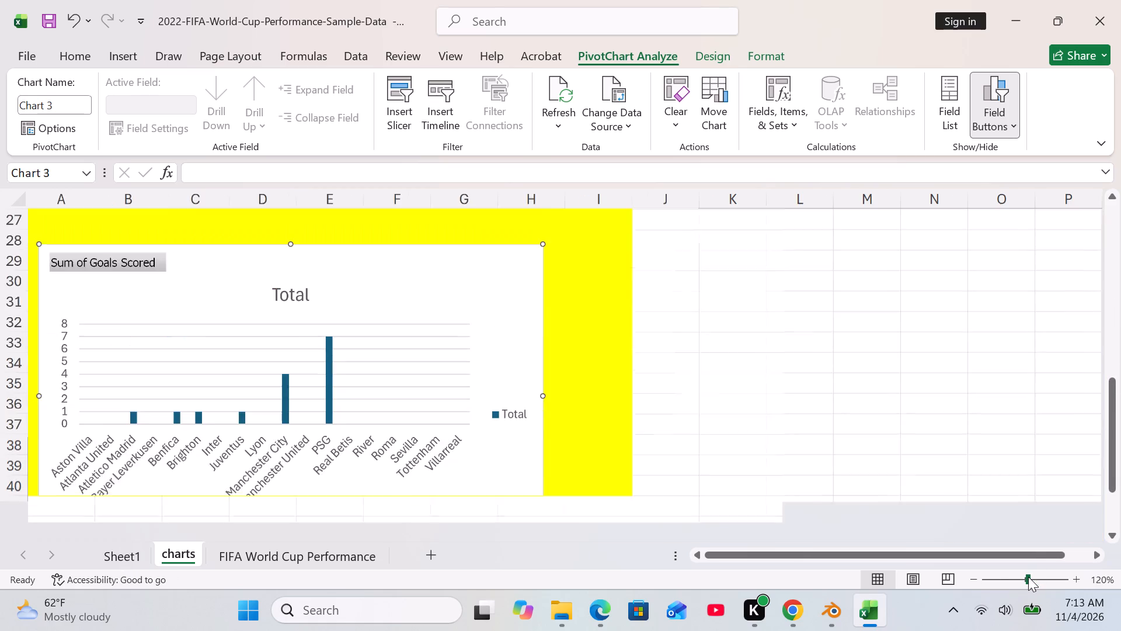
left_click_drag(1120, 432, 1112, 362)
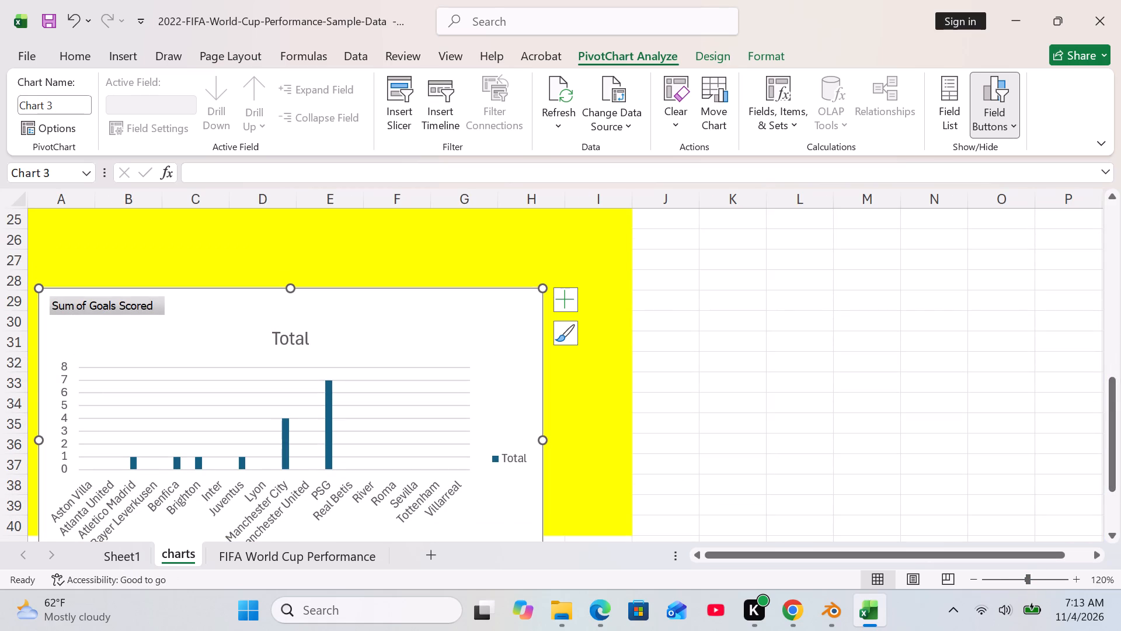
left_click_drag(1113, 400, 1117, 251)
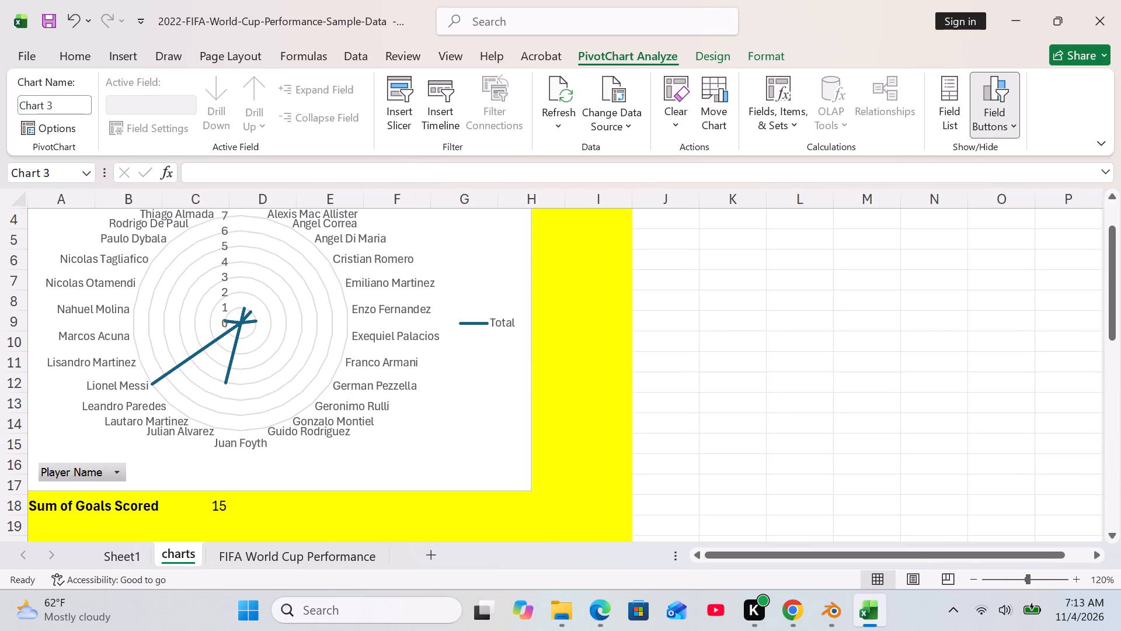
left_click(1001, 579)
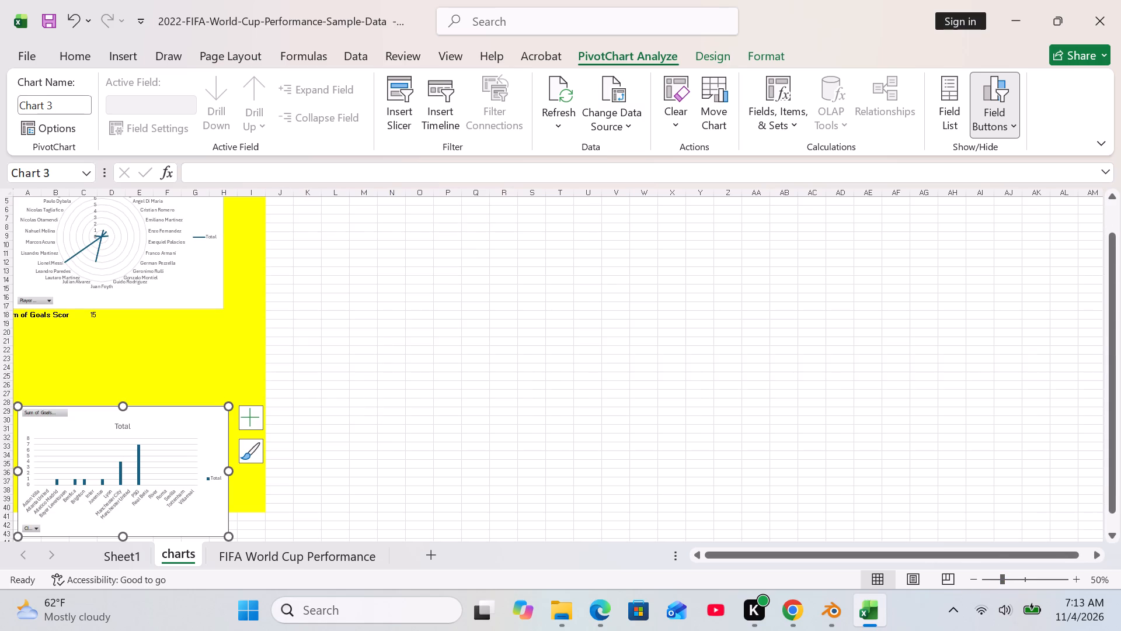
left_click_drag(172, 428, 176, 421)
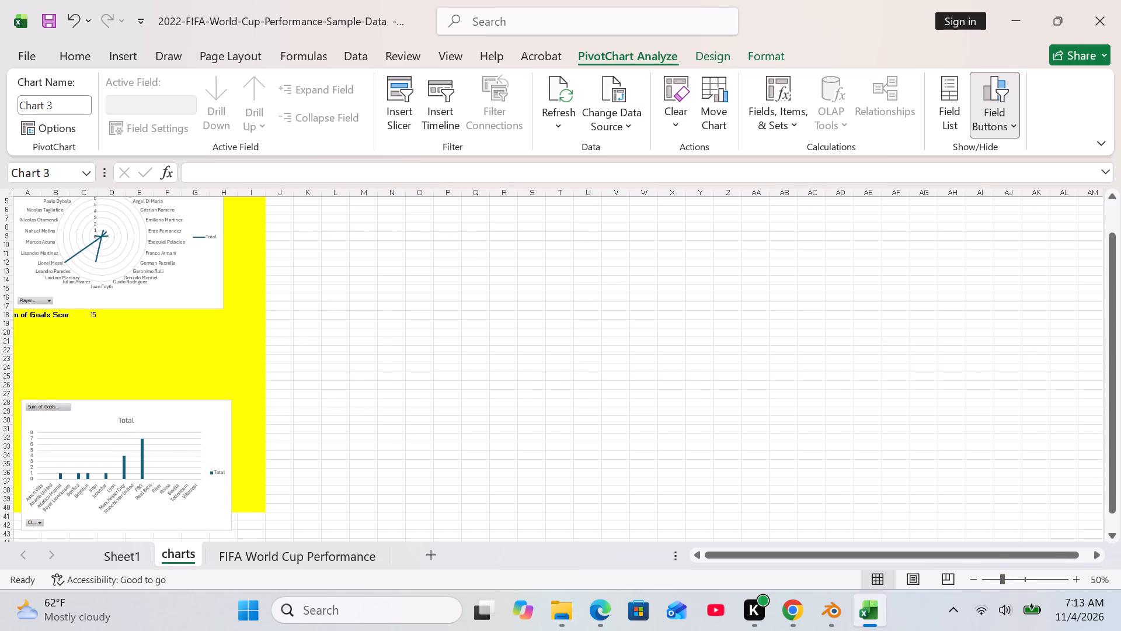
left_click_drag(176, 421, 170, 352)
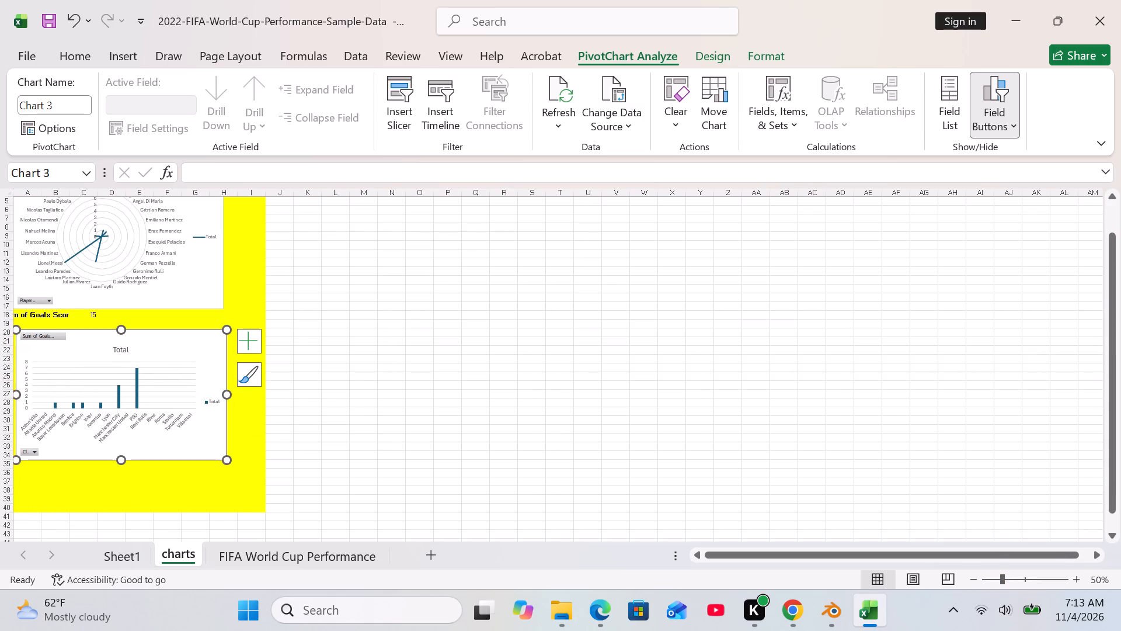
Widen the club column chart so its edge reaches into column I of the yellow area.
left_click_drag(861, 554, 785, 553)
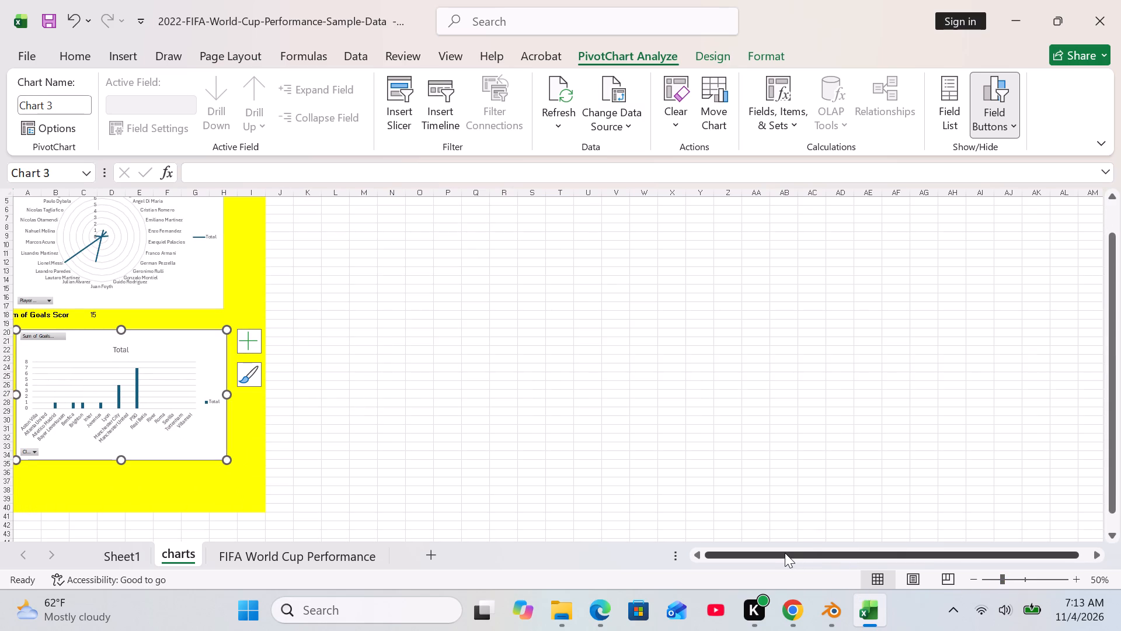
left_click_drag(784, 550, 770, 551)
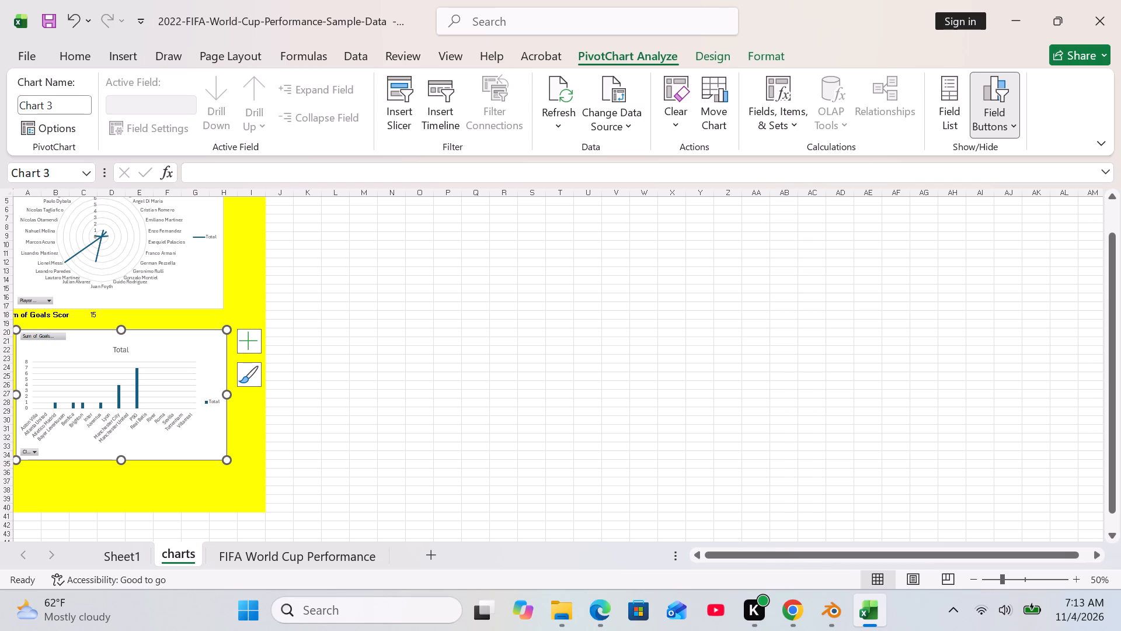
left_click_drag(227, 396, 249, 396)
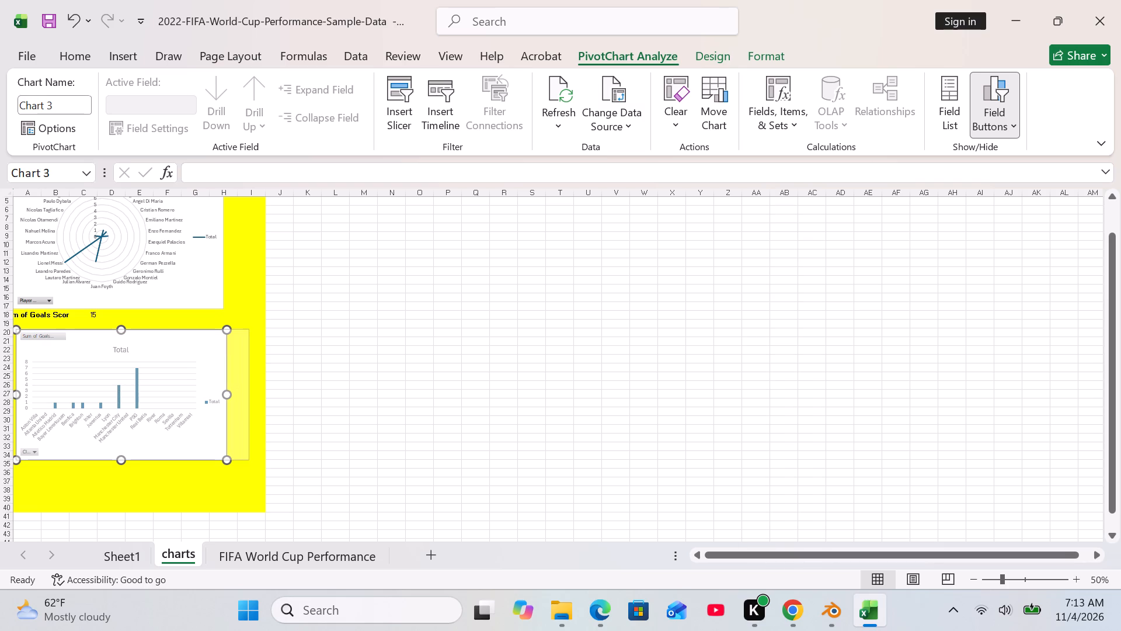
left_click_drag(249, 396, 255, 396)
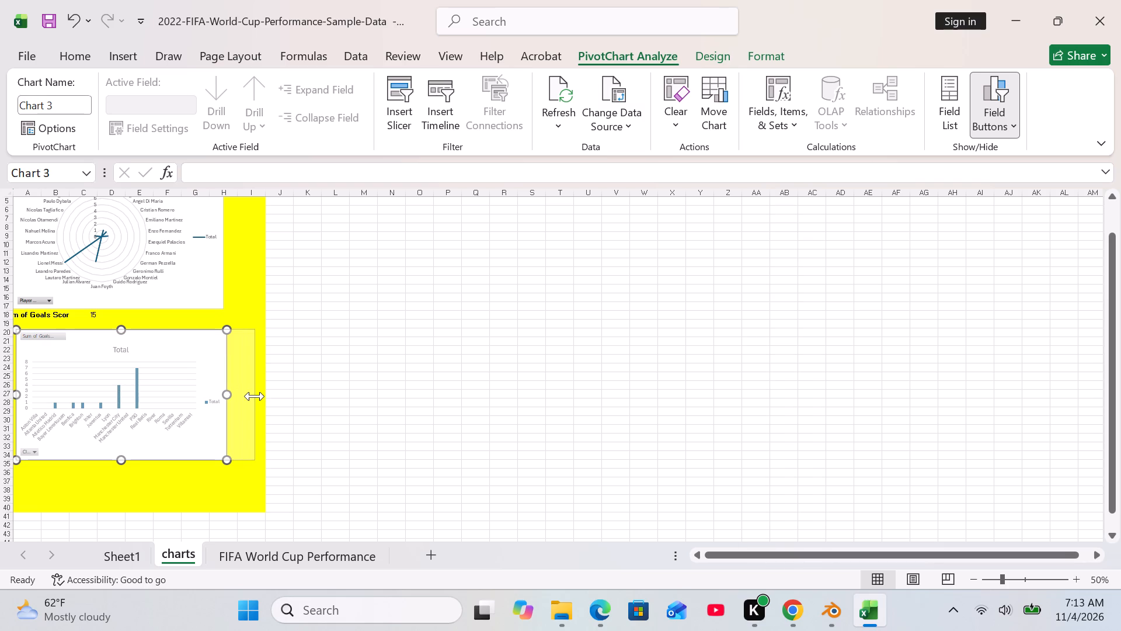
left_click(260, 290)
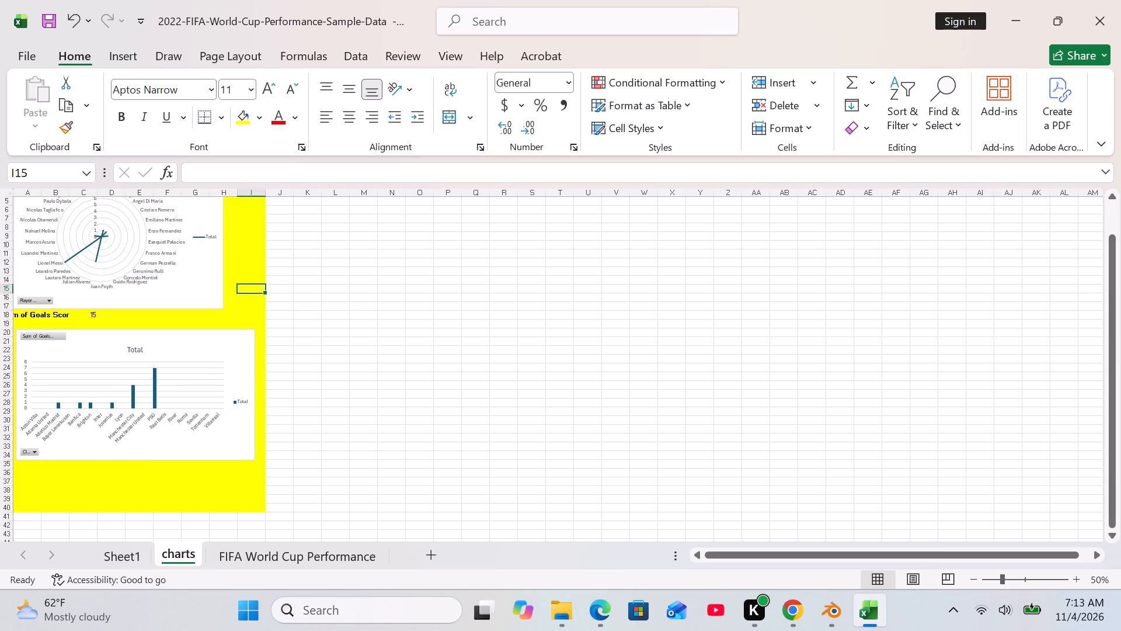
Review the layout of the charts sheet, then the source data and both PivotTables on Sheet1.
scroll(158, 403, "down", 2)
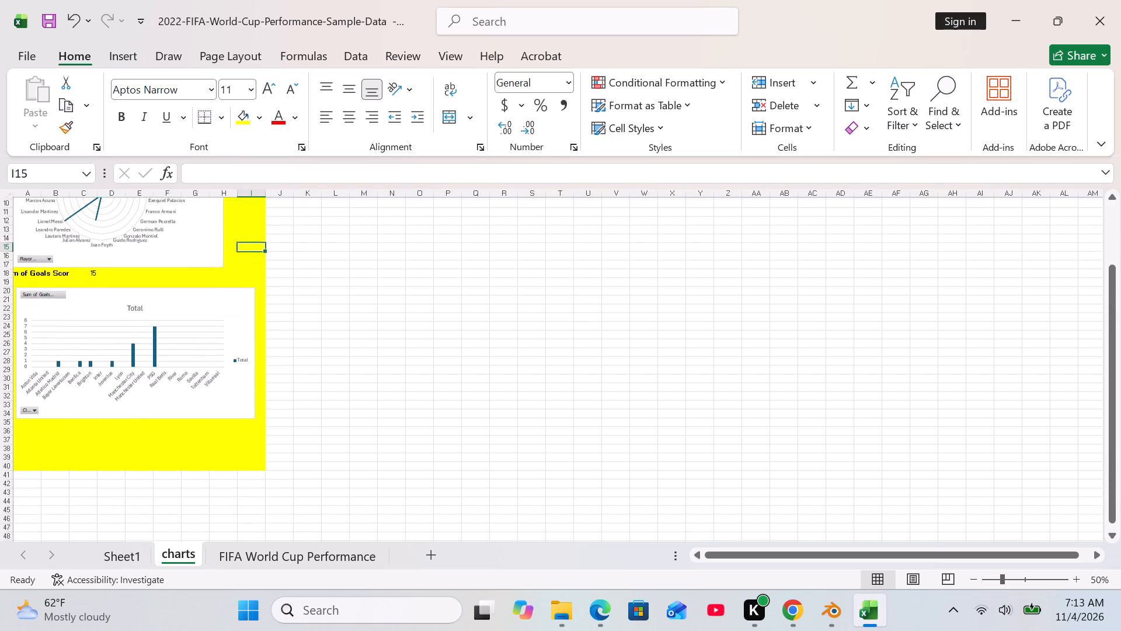
scroll(160, 414, "down", 4)
scroll(161, 414, "up", 6)
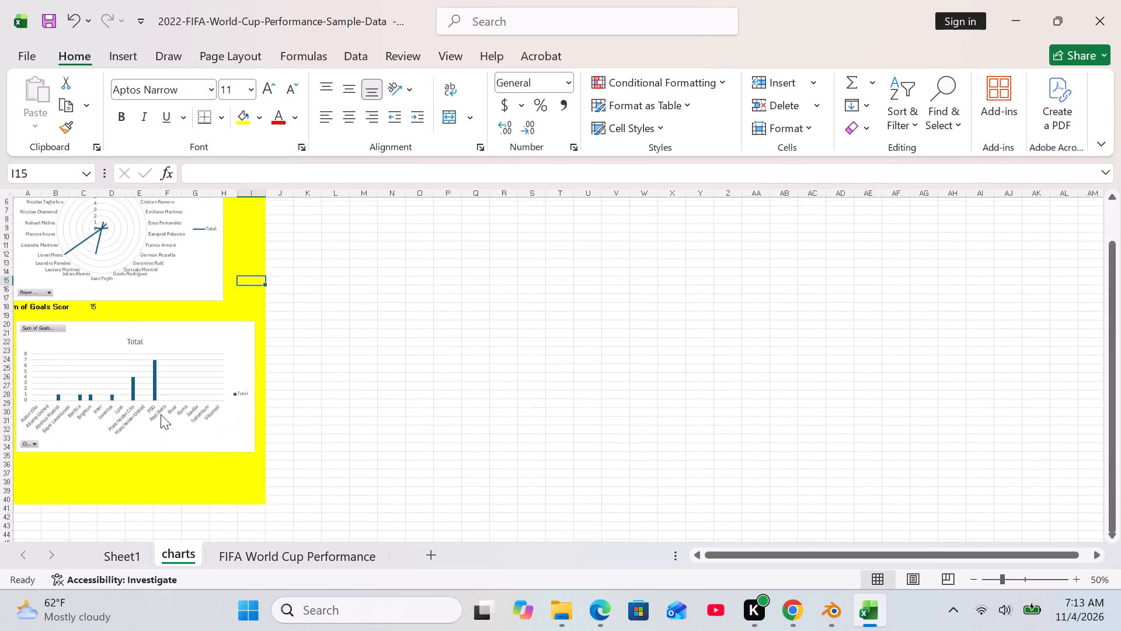
scroll(161, 414, "up", 4)
left_click(284, 551)
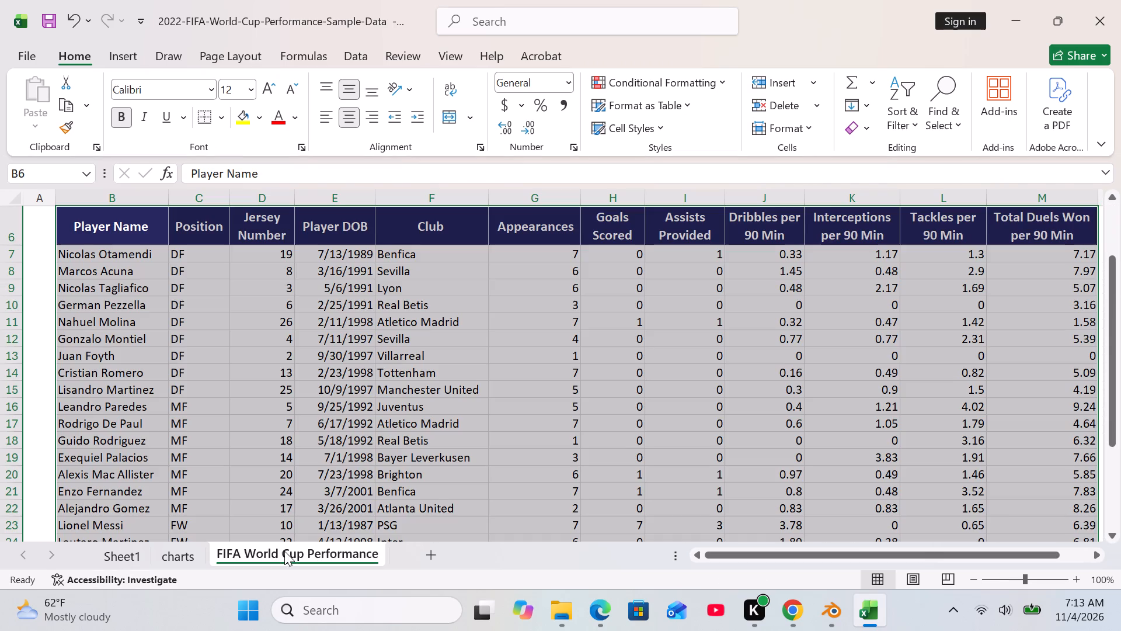
left_click(124, 551)
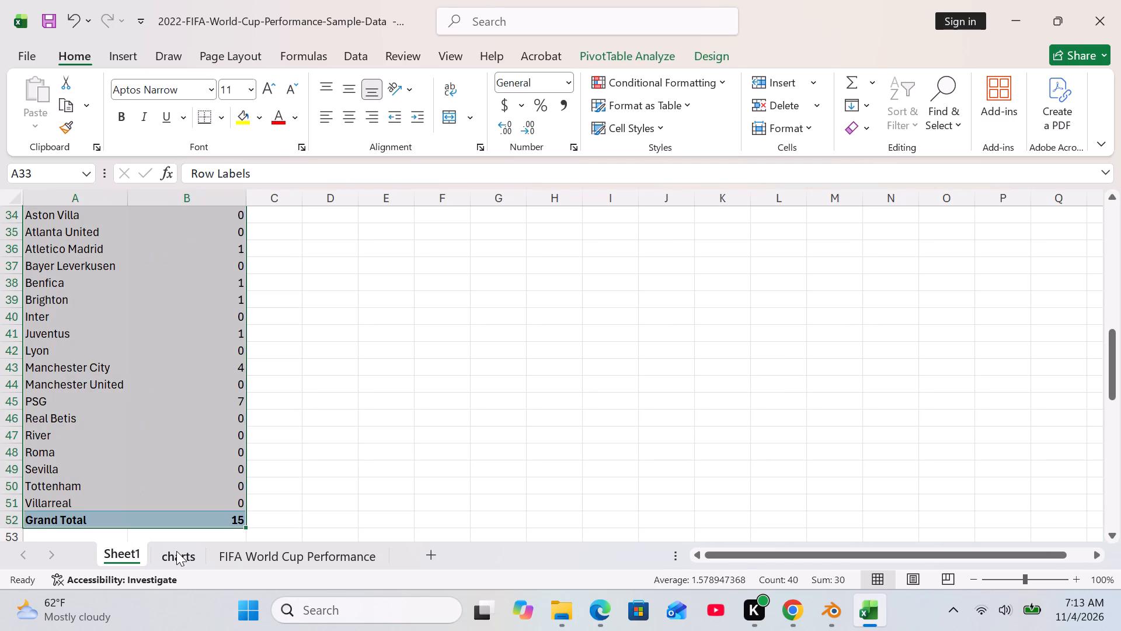
left_click(332, 464)
scroll(274, 383, "up", 5)
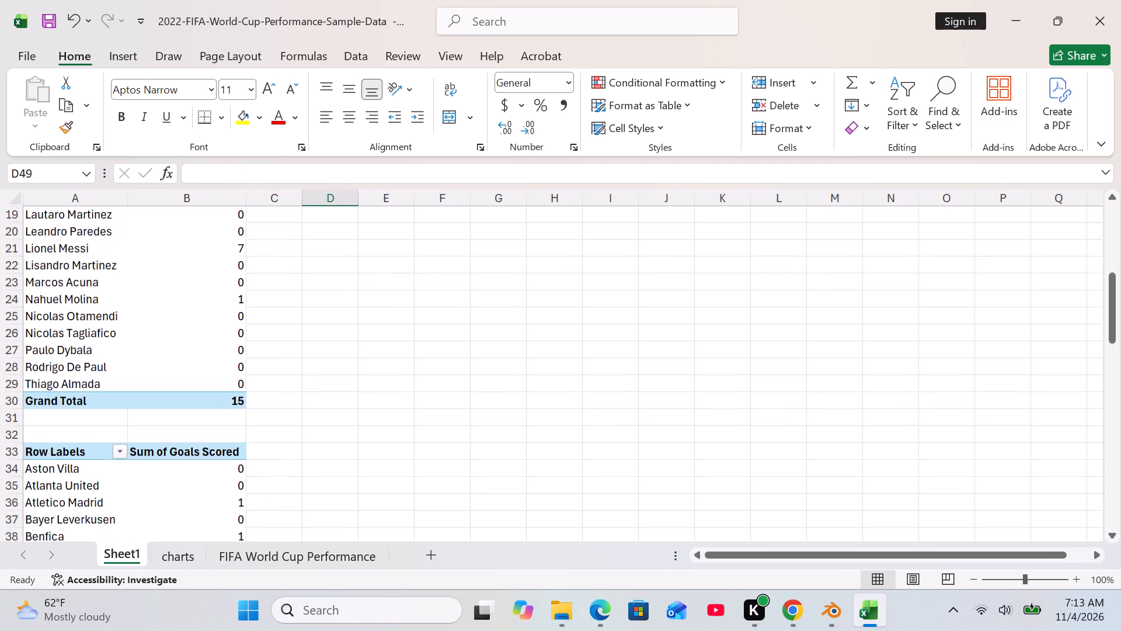
scroll(273, 379, "up", 7)
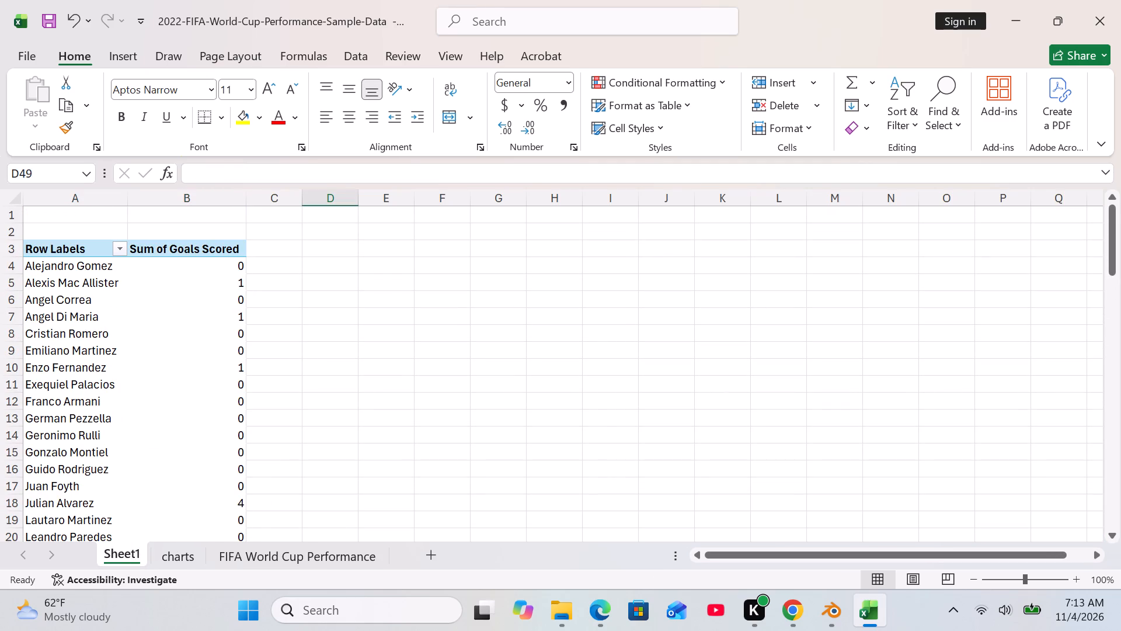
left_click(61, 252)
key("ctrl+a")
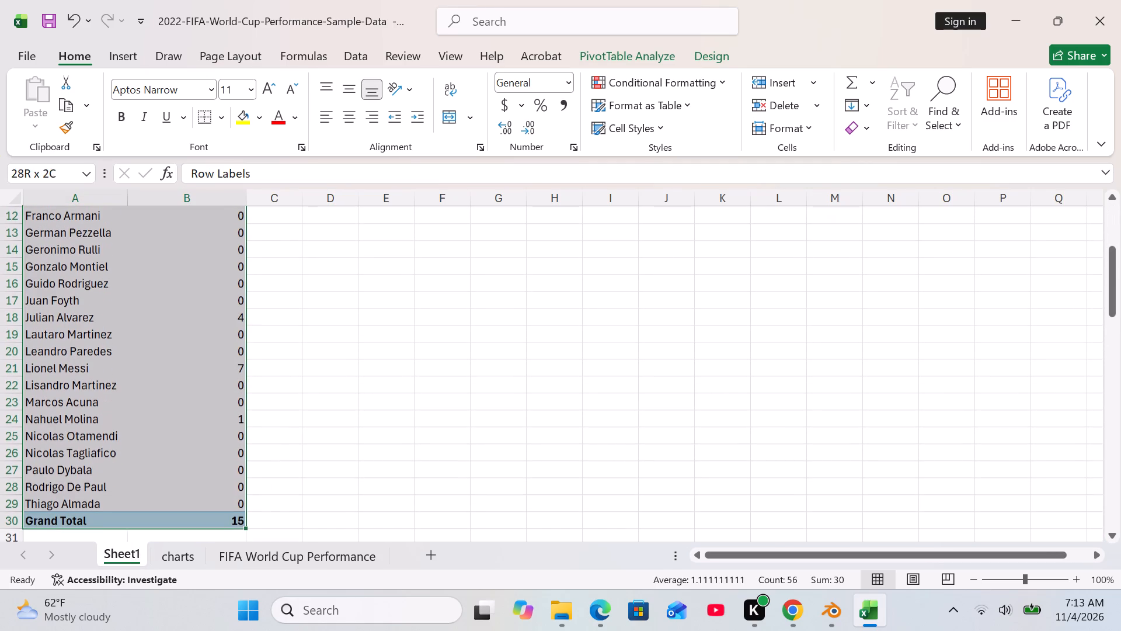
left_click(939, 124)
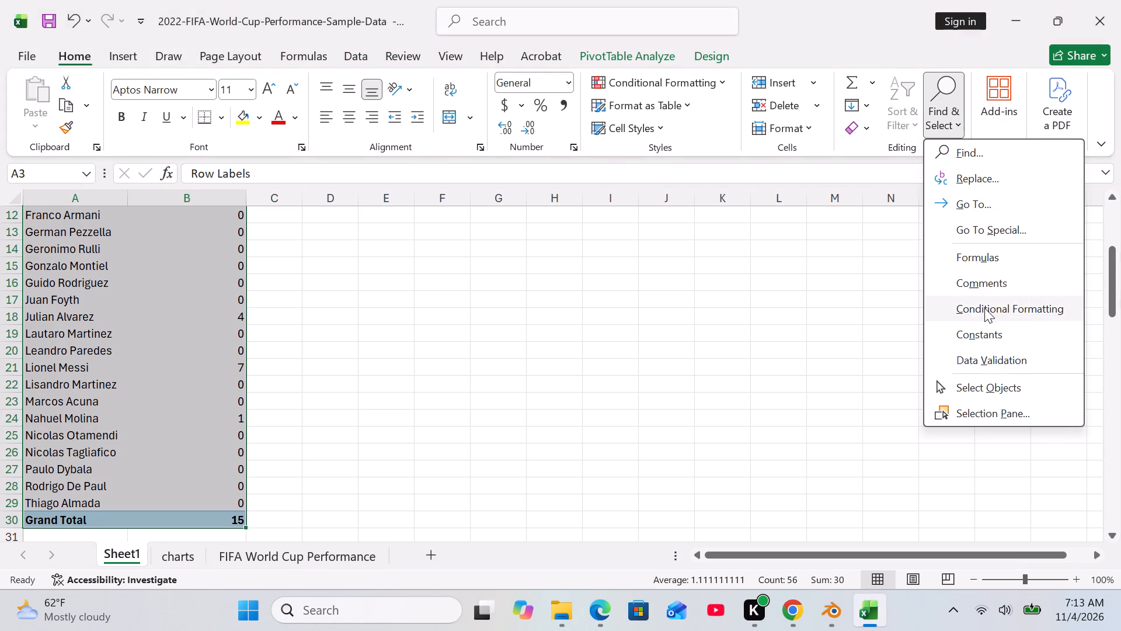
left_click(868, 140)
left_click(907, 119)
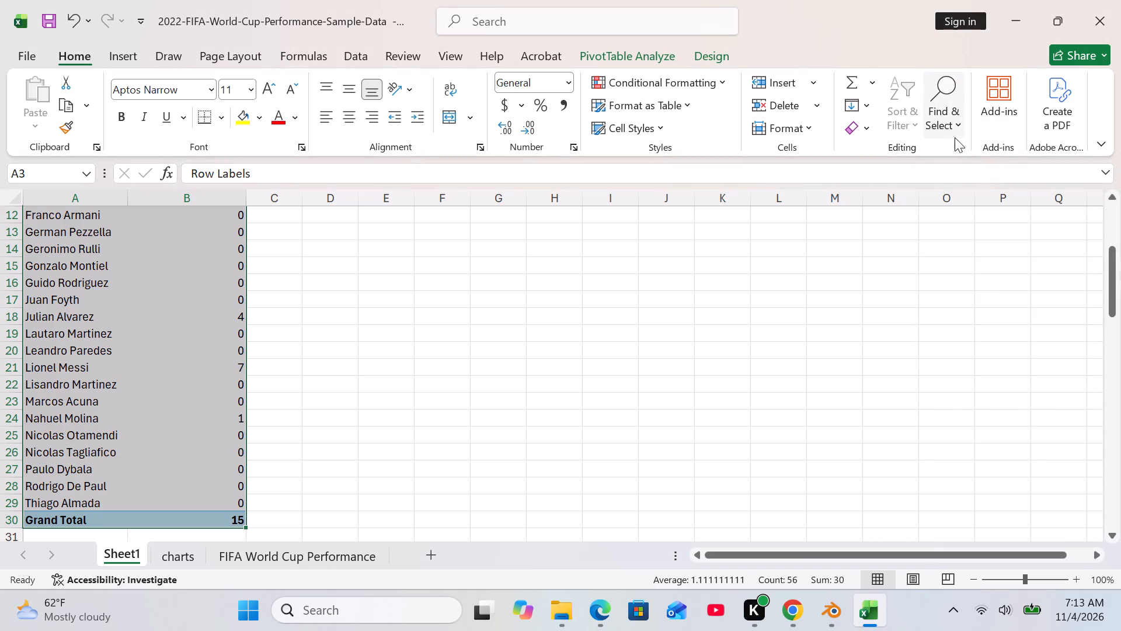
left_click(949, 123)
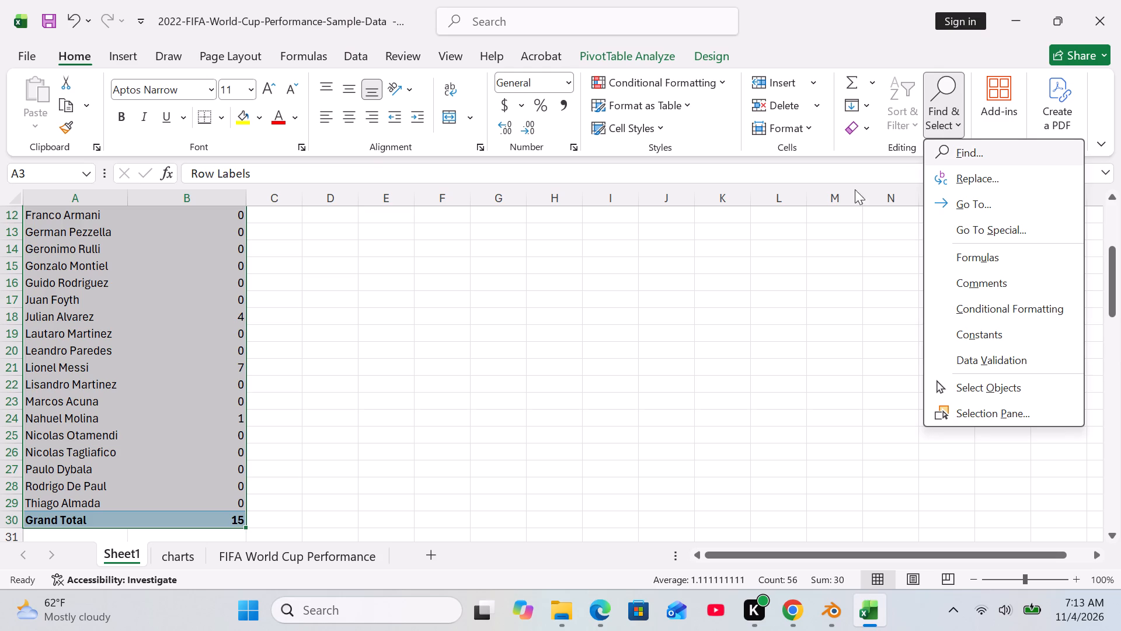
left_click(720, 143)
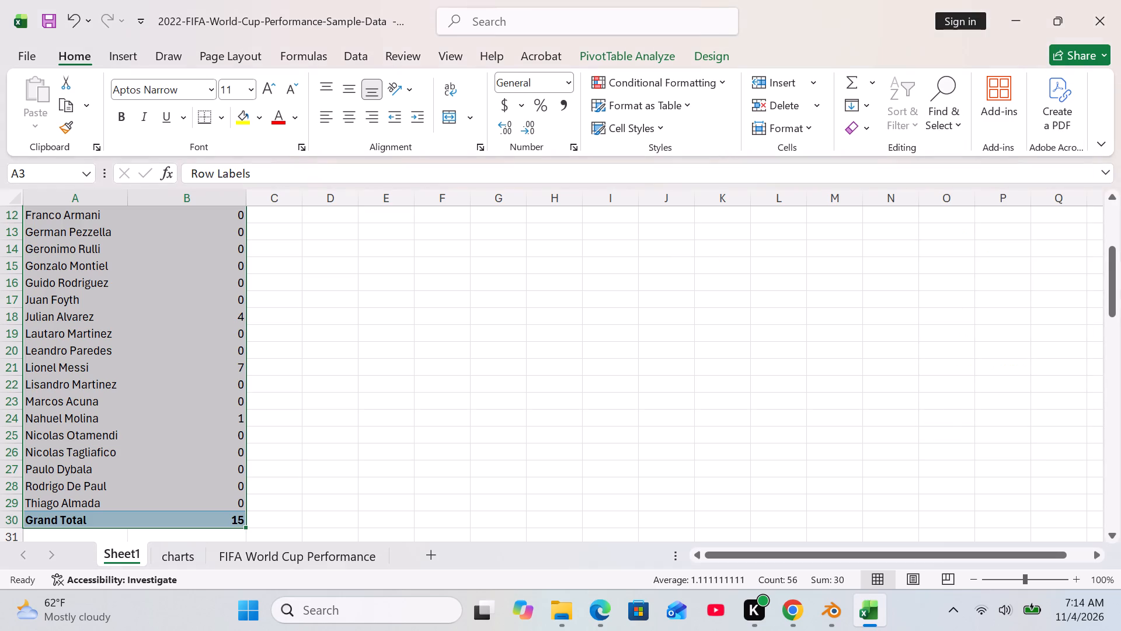
Examine the player rows of the FIFA World Cup Performance source data, then the charts sheet layout.
left_click(271, 561)
left_click(127, 248)
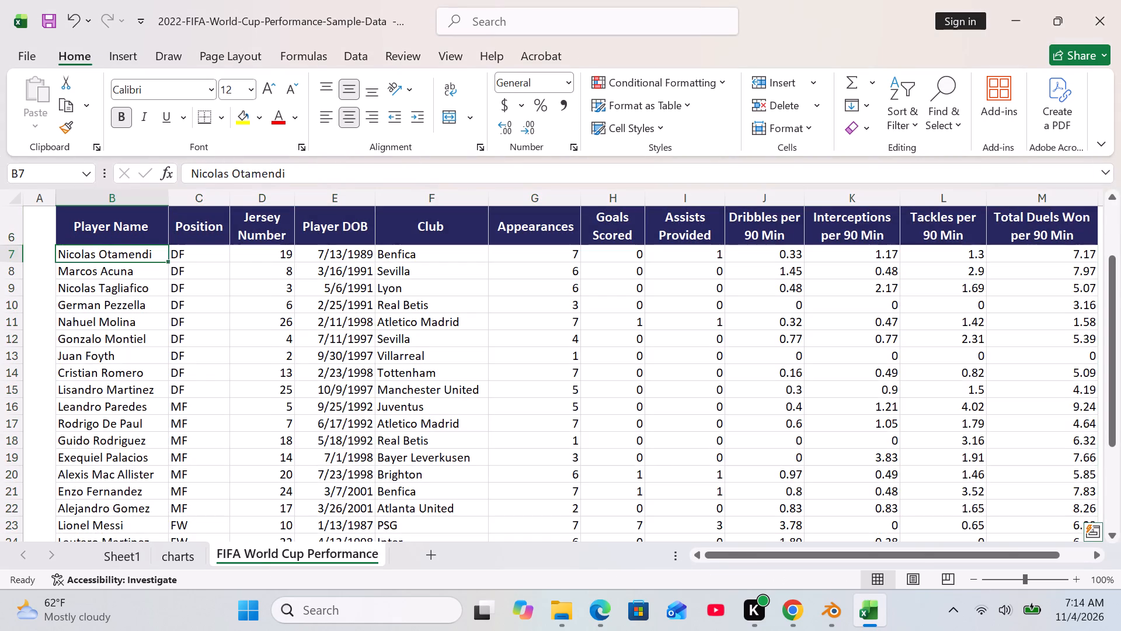
scroll(206, 276, "up", 3)
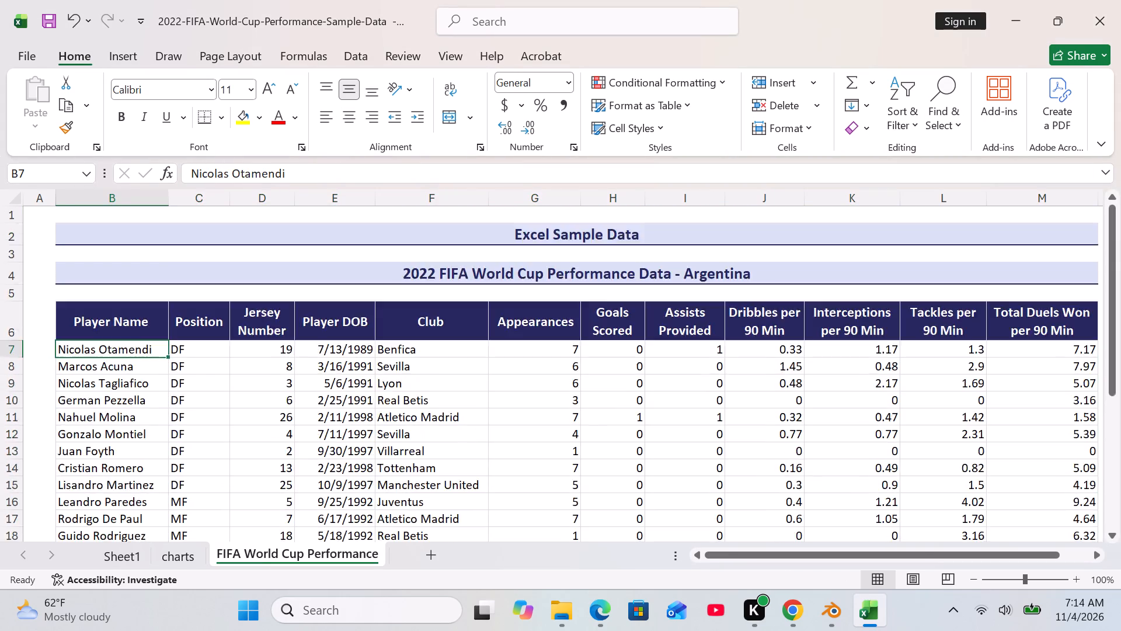
left_click(101, 323)
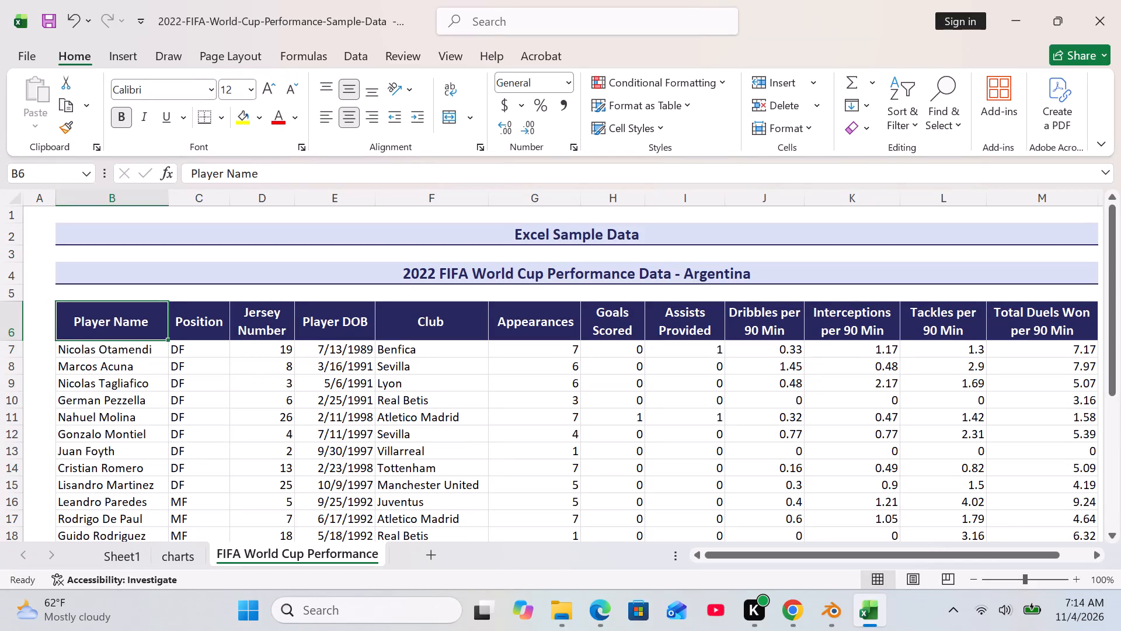
scroll(416, 397, "down", 3)
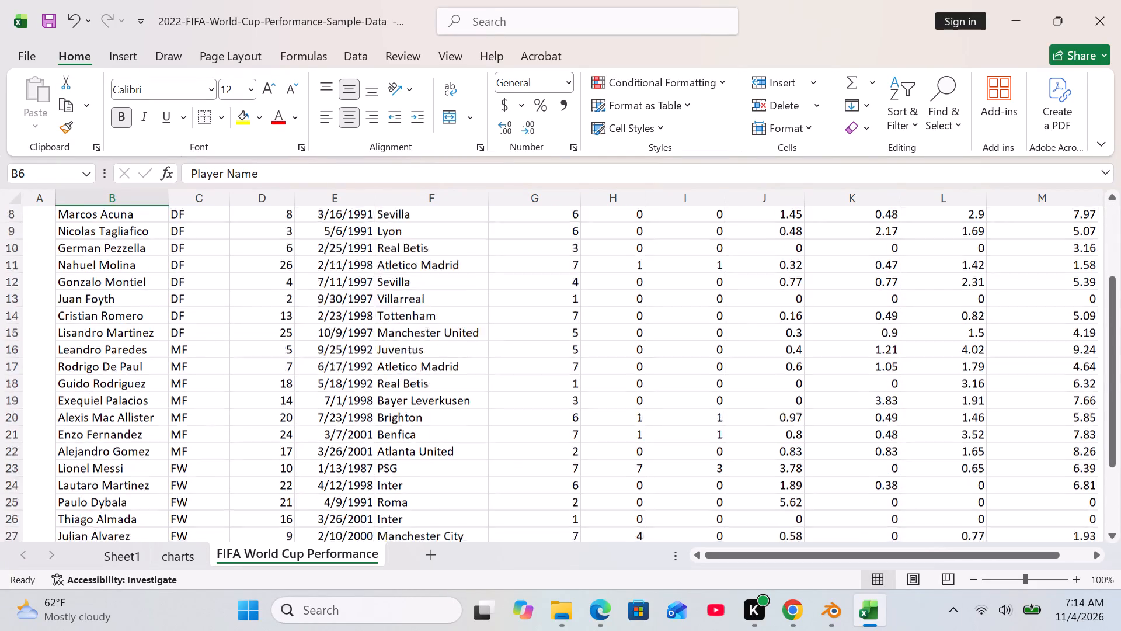
scroll(416, 397, "down", 4)
scroll(416, 397, "up", 8)
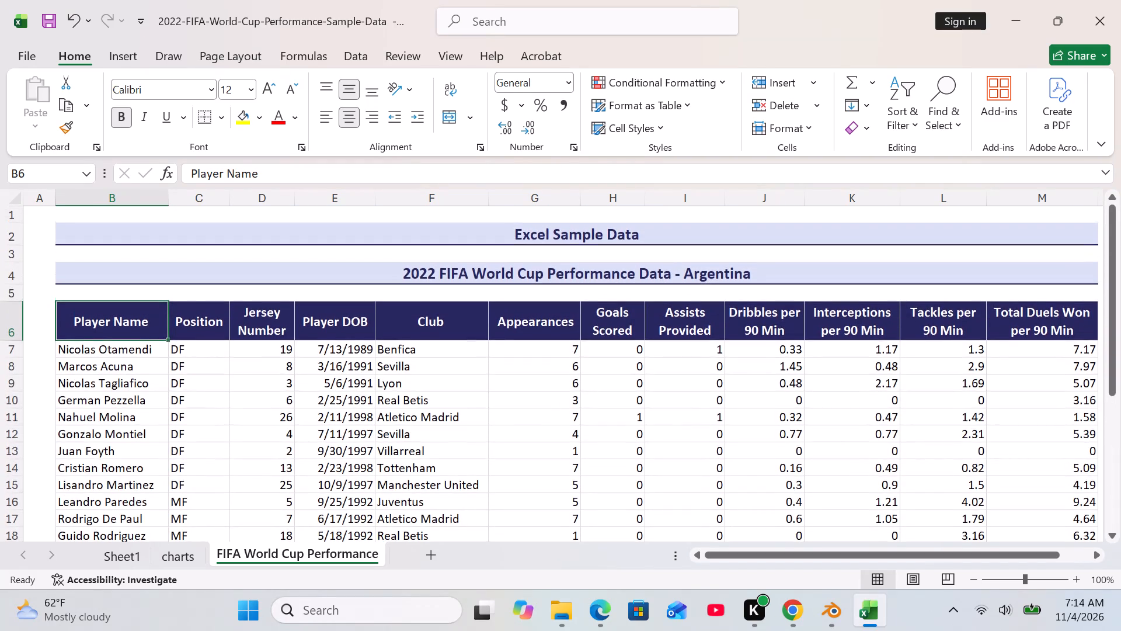
scroll(416, 395, "down", 4)
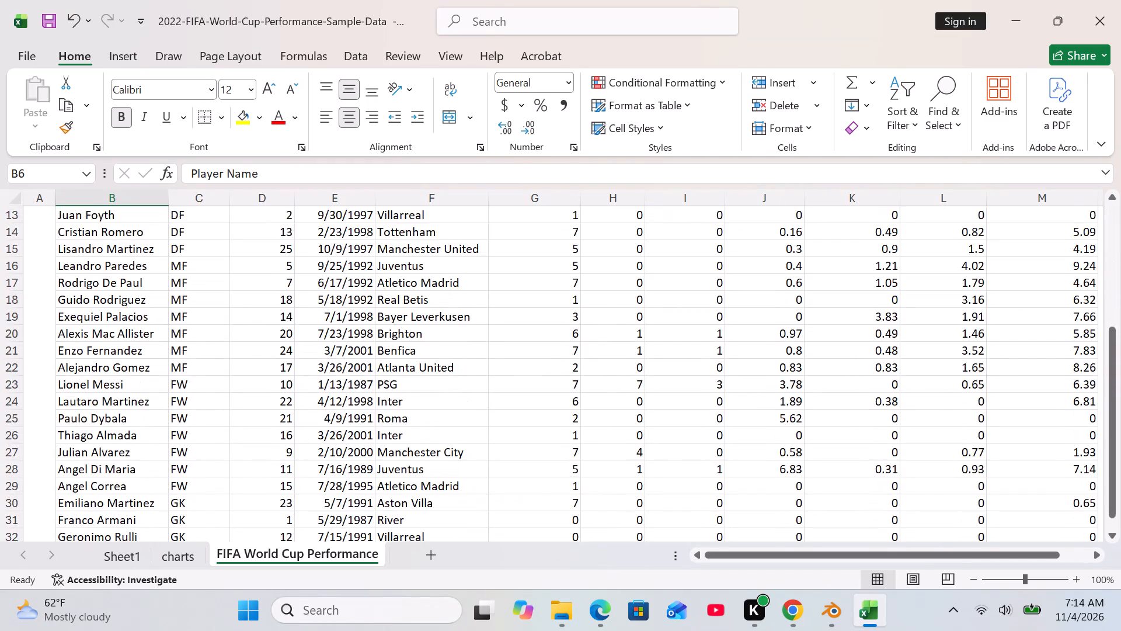
scroll(416, 395, "down", 5)
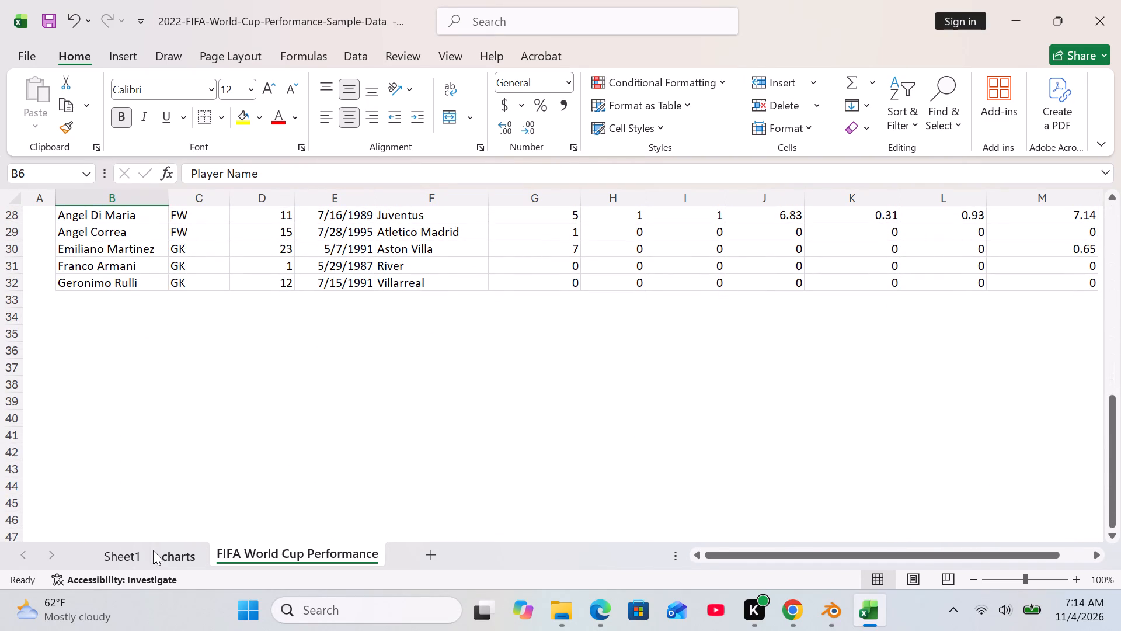
left_click(193, 547)
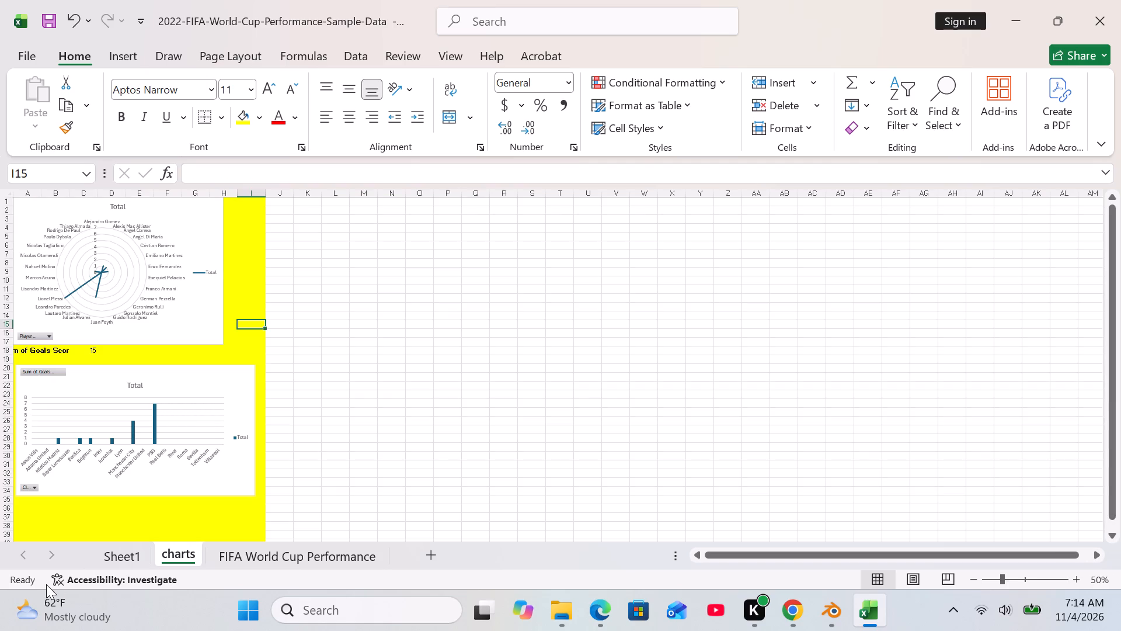
Copy the player goals PivotTable on Sheet1 and paste the duplicate beside it at cell D3.
left_click(116, 548)
scroll(296, 341, "up", 4)
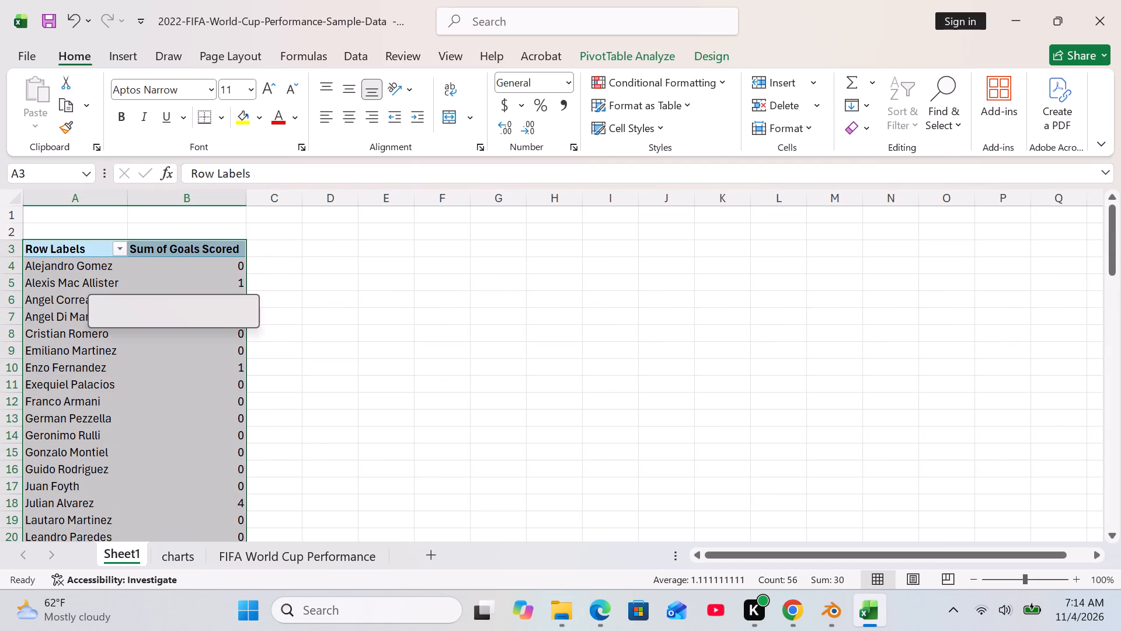
key("ctrl+c")
left_click(339, 249)
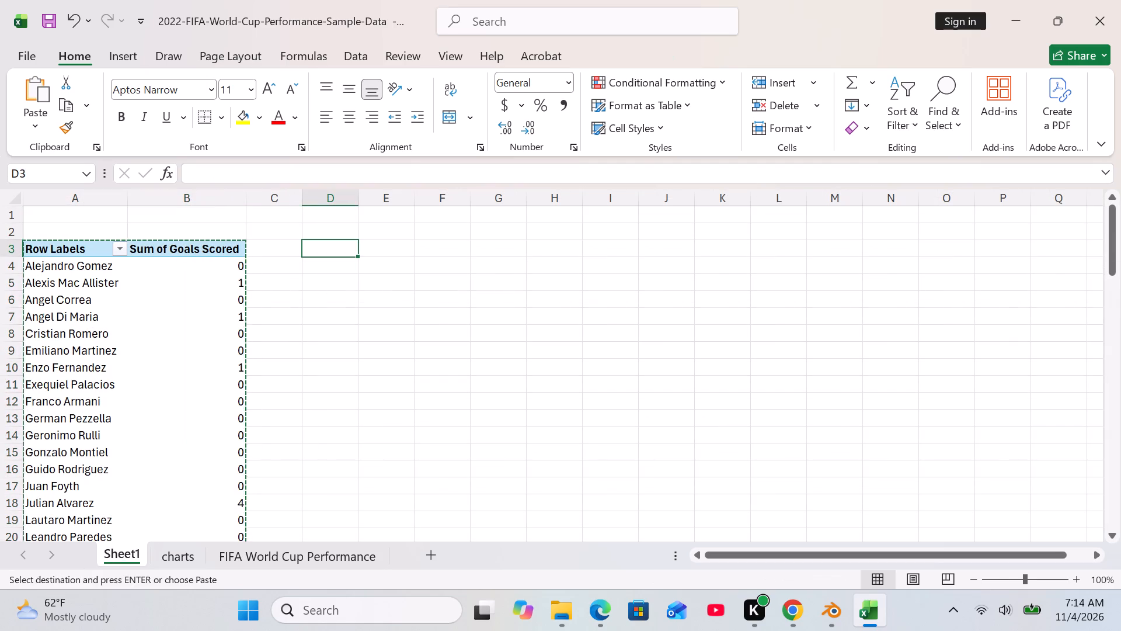
key("ctrl+v")
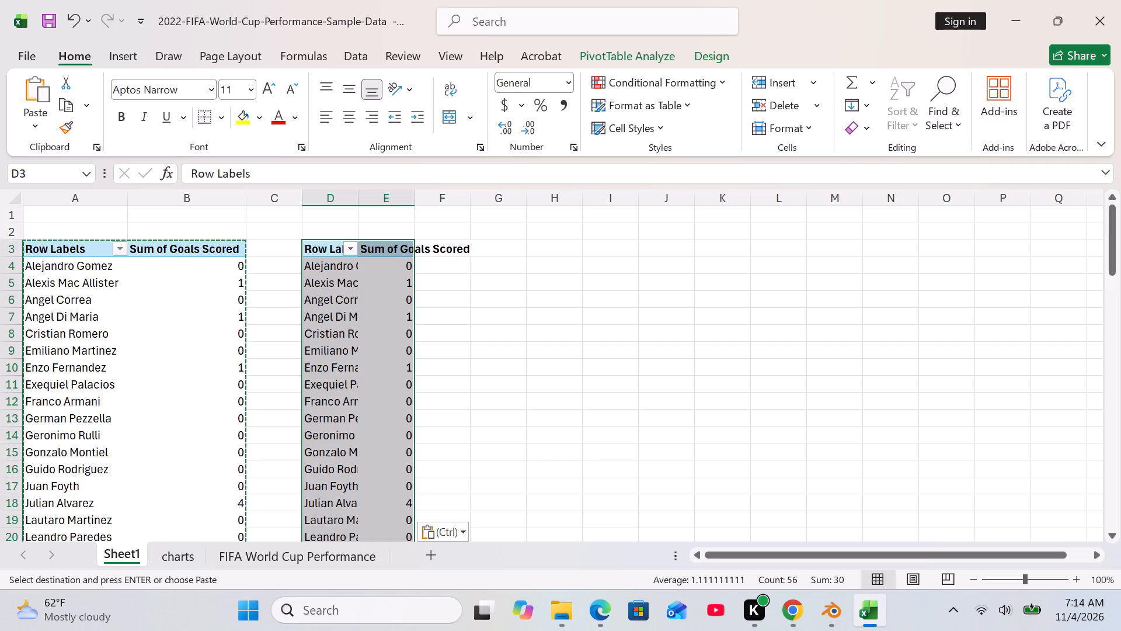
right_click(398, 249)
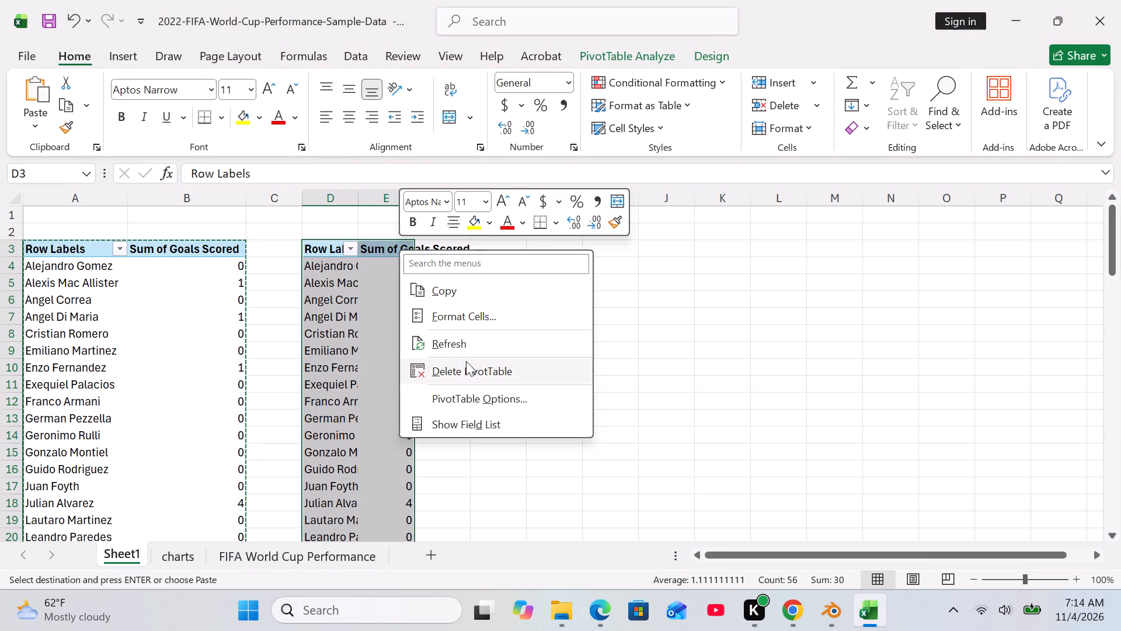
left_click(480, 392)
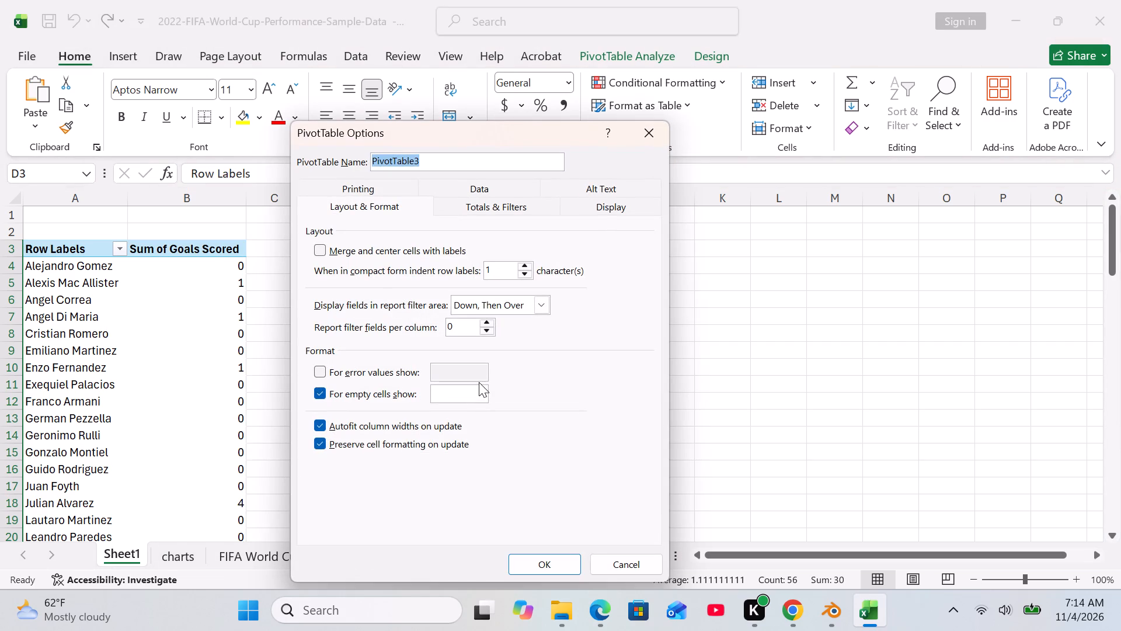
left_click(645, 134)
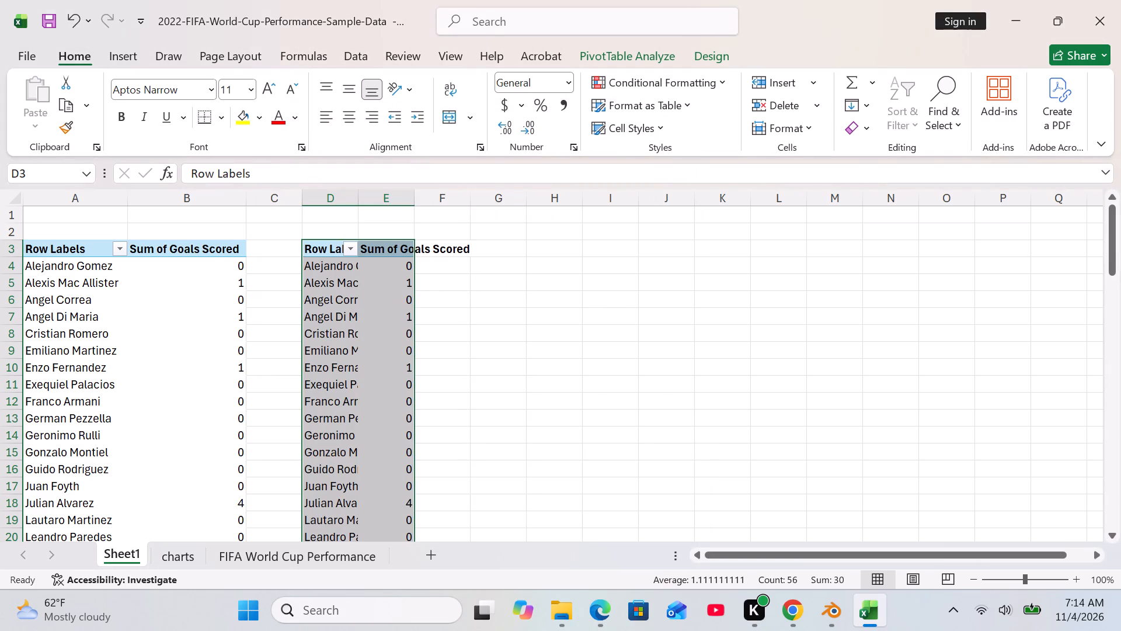
Replace Player Name with Player DOB as the row field of the copied PivotTable at D3.
right_click(396, 245)
left_click(484, 416)
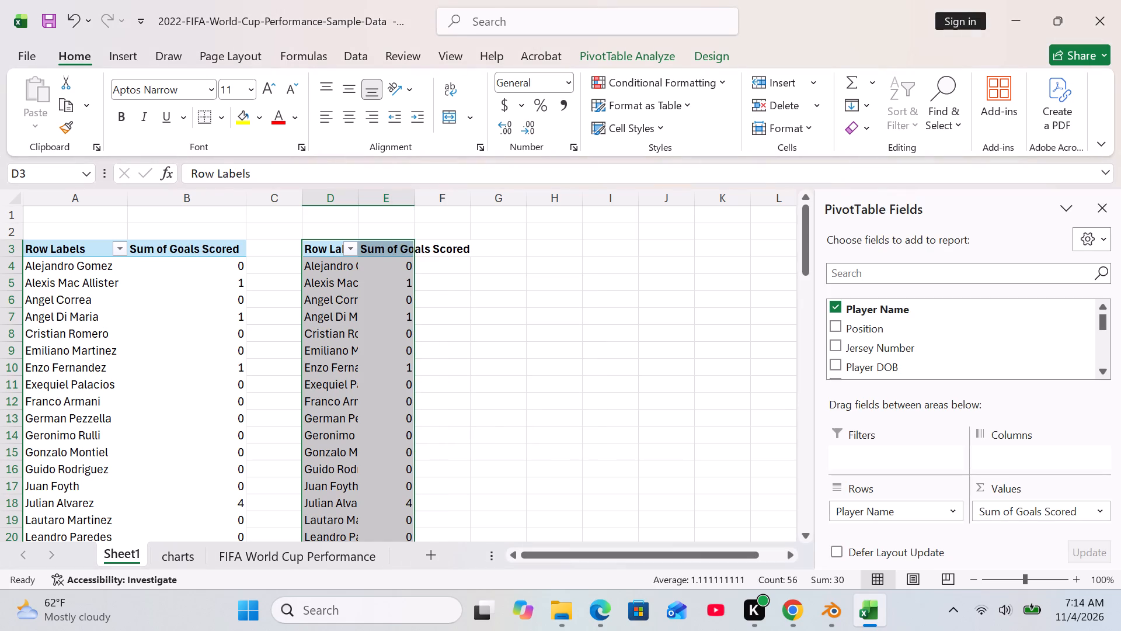
left_click(834, 365)
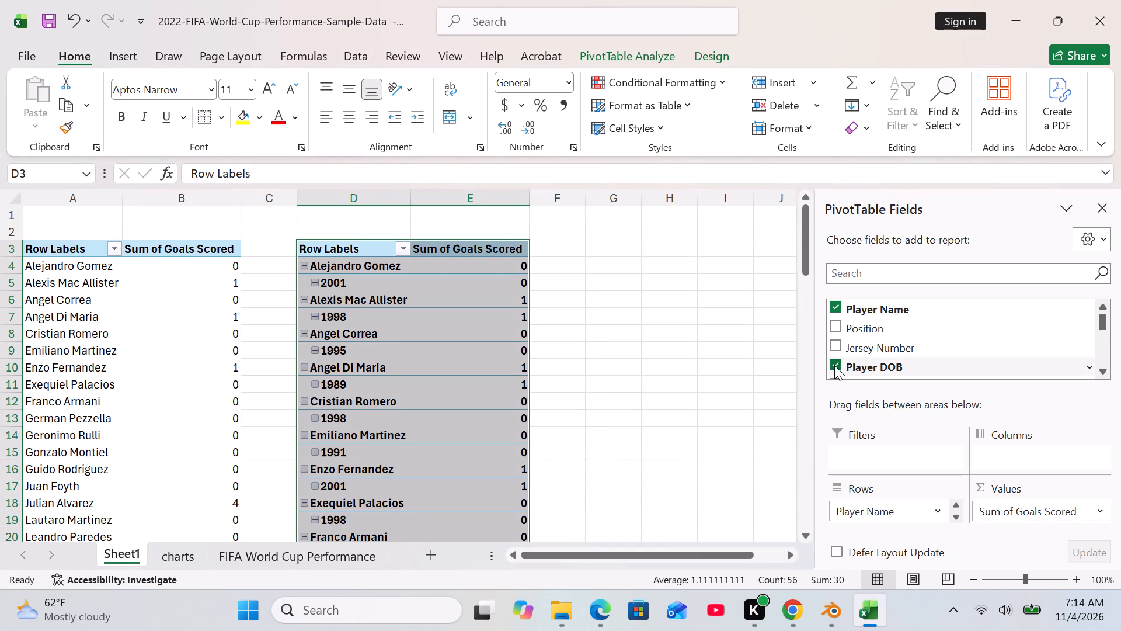
left_click(832, 308)
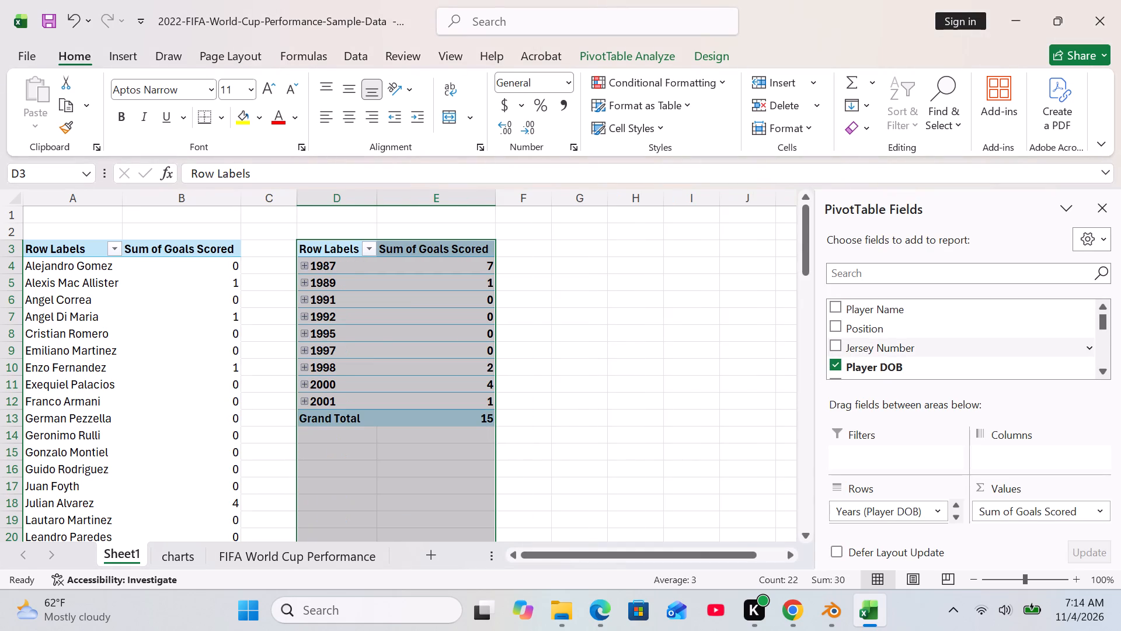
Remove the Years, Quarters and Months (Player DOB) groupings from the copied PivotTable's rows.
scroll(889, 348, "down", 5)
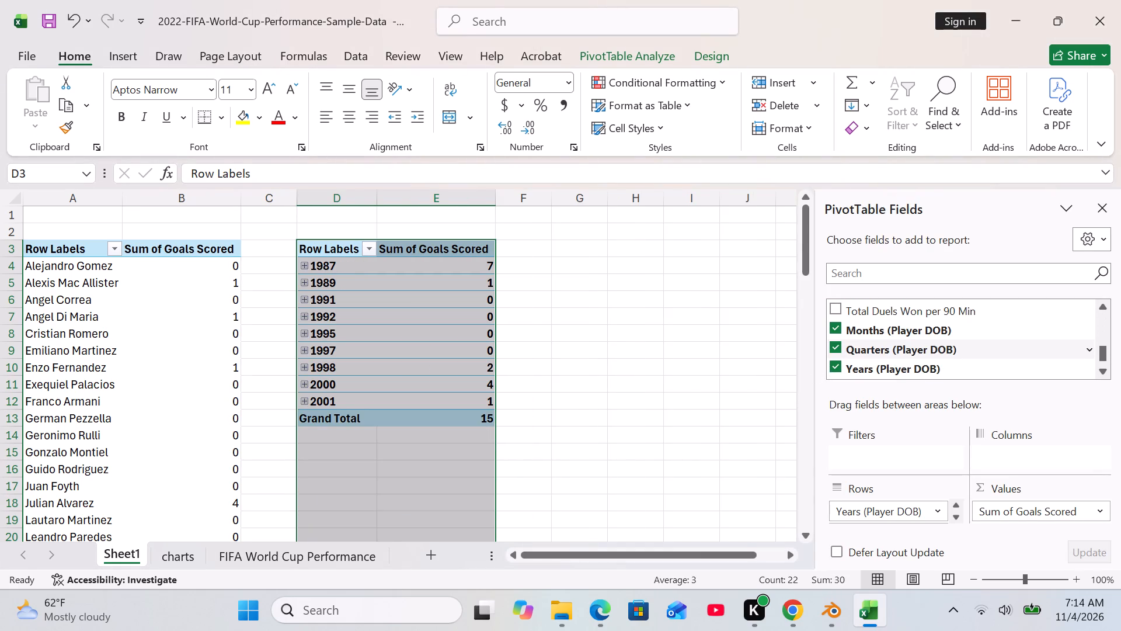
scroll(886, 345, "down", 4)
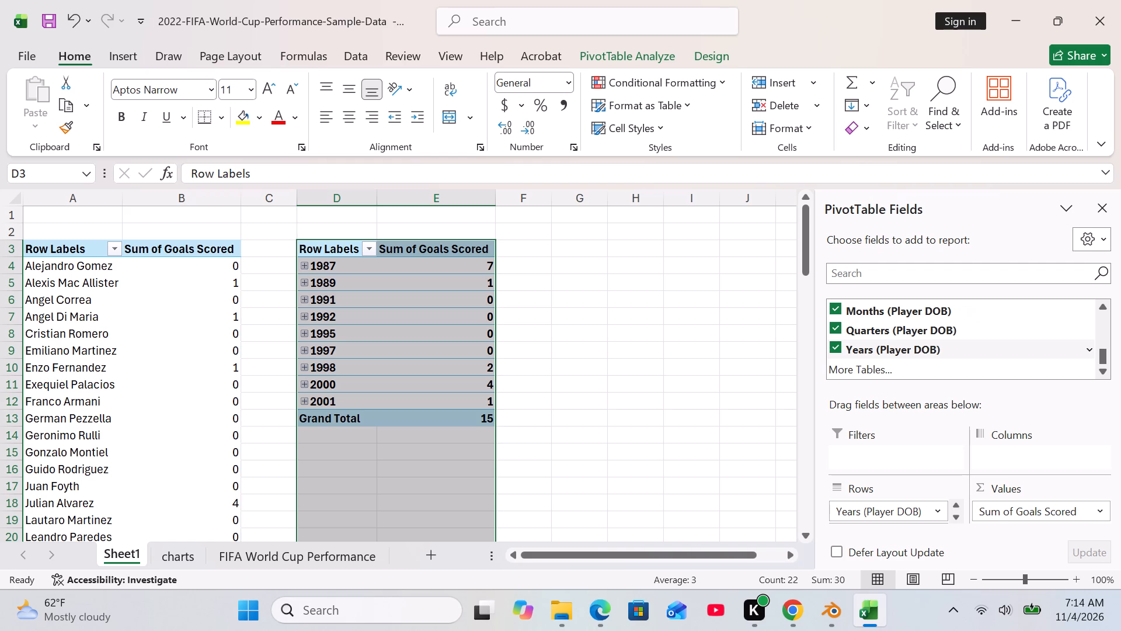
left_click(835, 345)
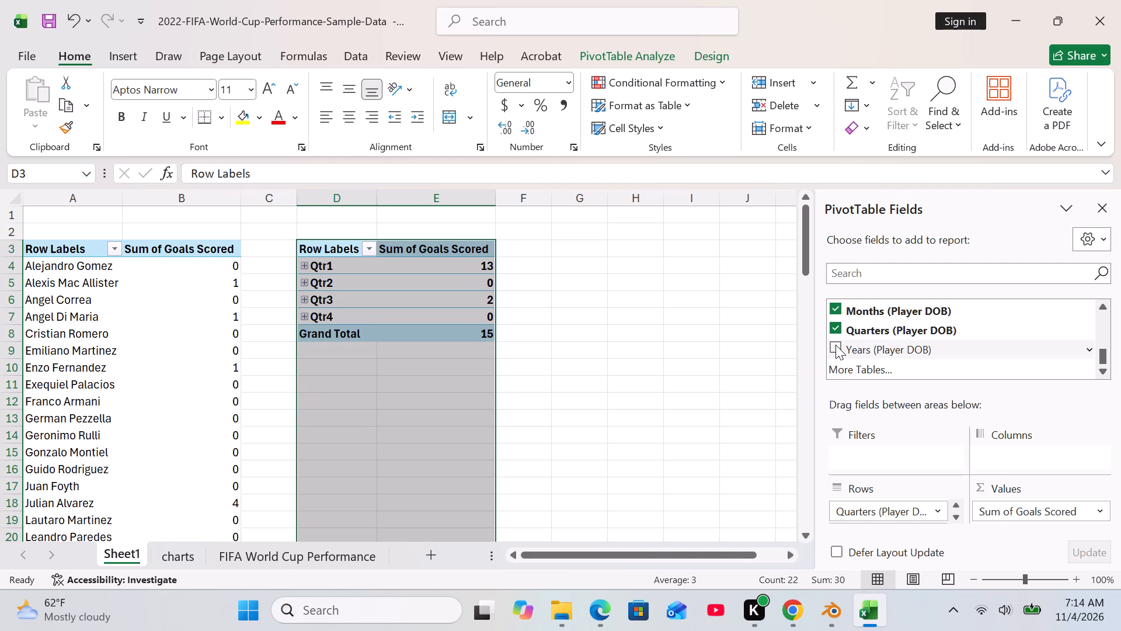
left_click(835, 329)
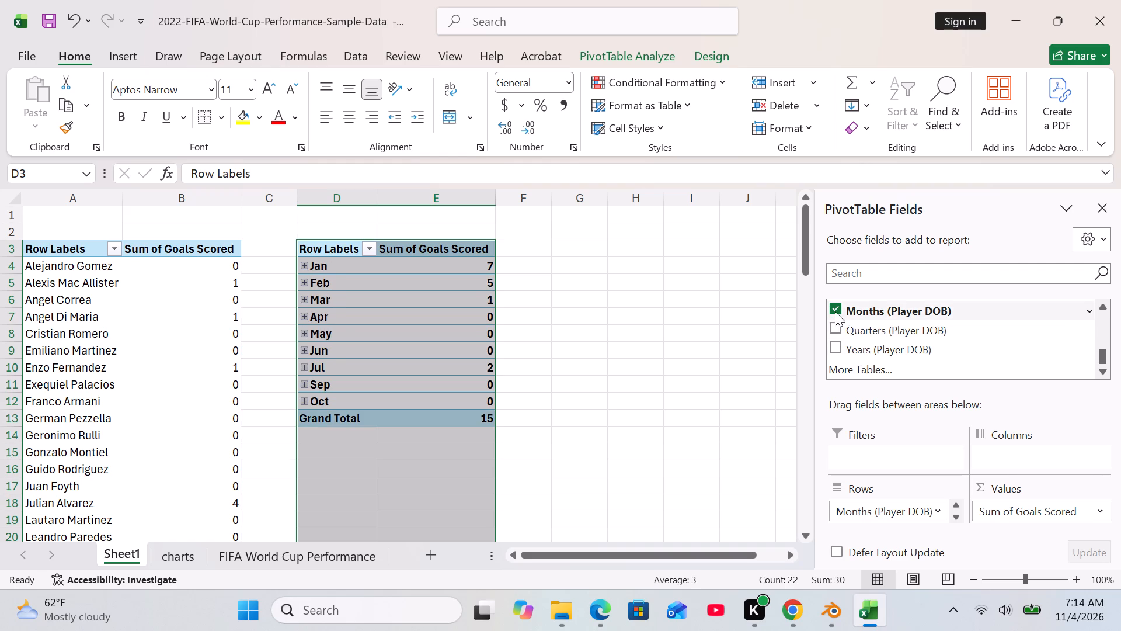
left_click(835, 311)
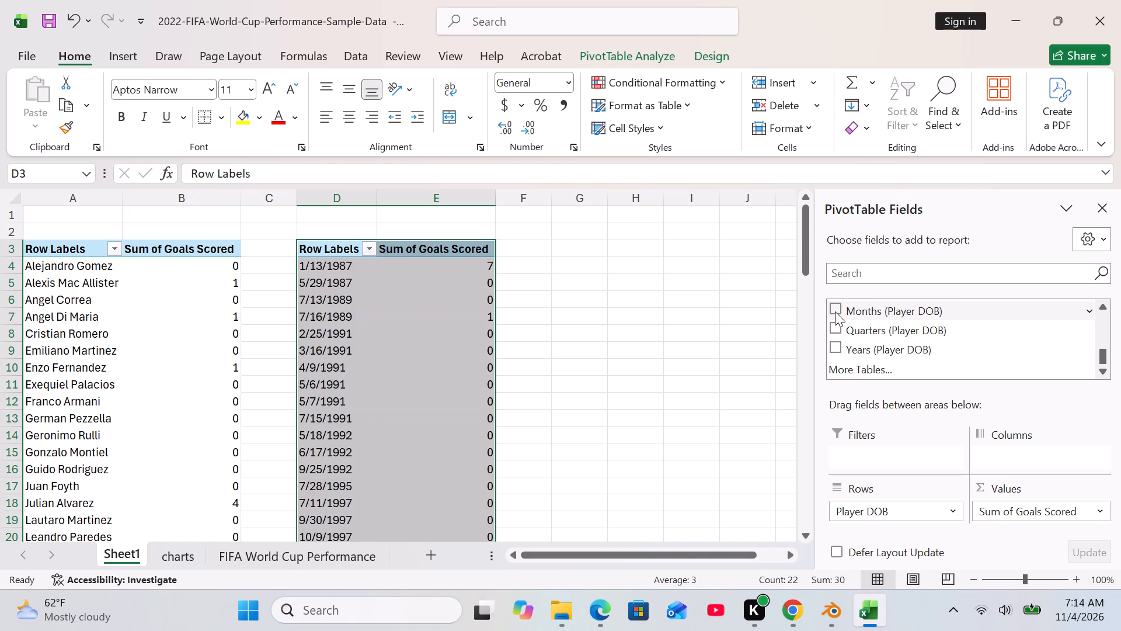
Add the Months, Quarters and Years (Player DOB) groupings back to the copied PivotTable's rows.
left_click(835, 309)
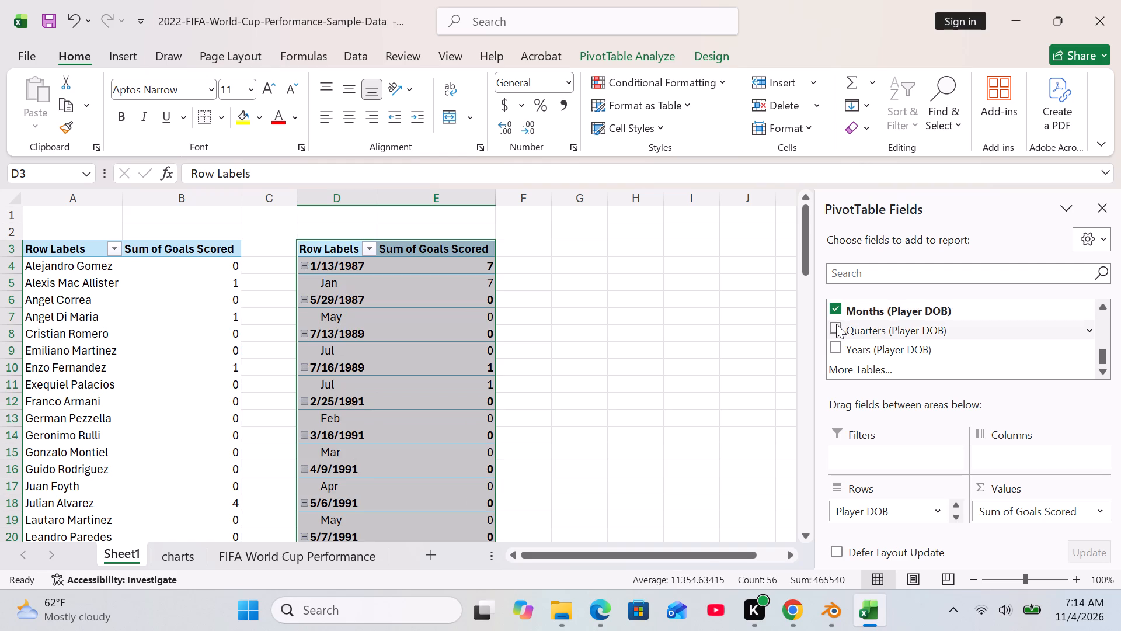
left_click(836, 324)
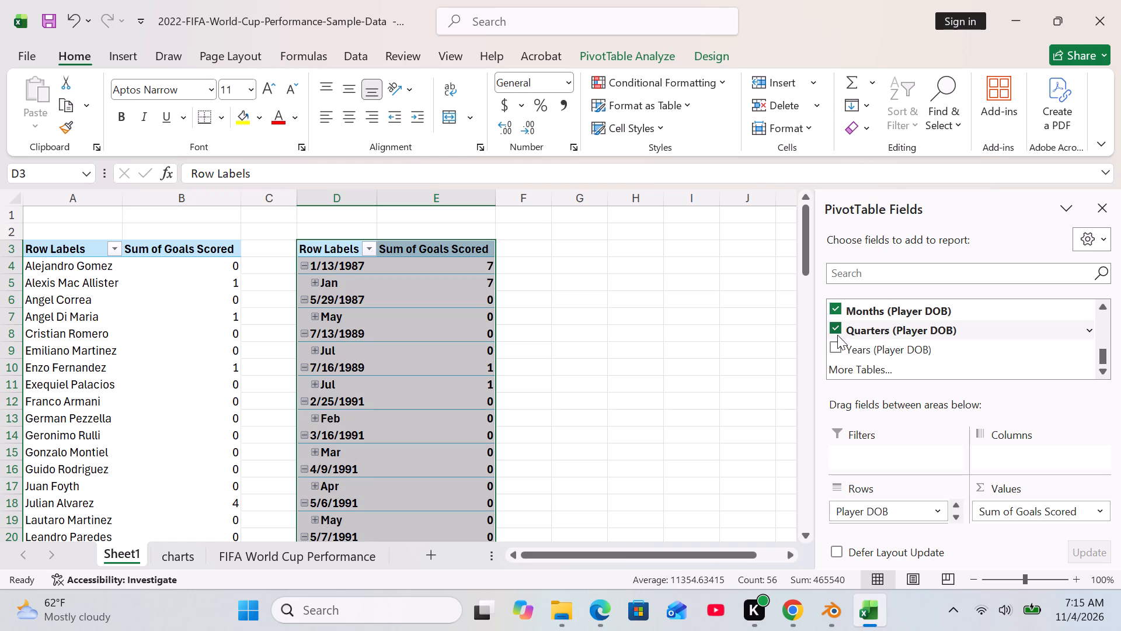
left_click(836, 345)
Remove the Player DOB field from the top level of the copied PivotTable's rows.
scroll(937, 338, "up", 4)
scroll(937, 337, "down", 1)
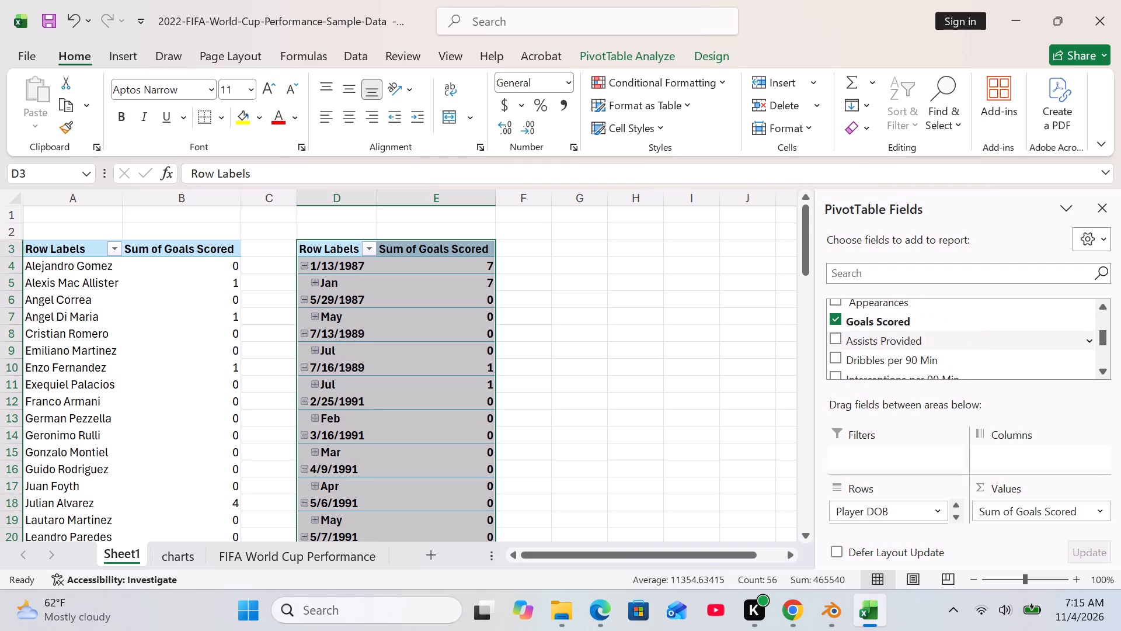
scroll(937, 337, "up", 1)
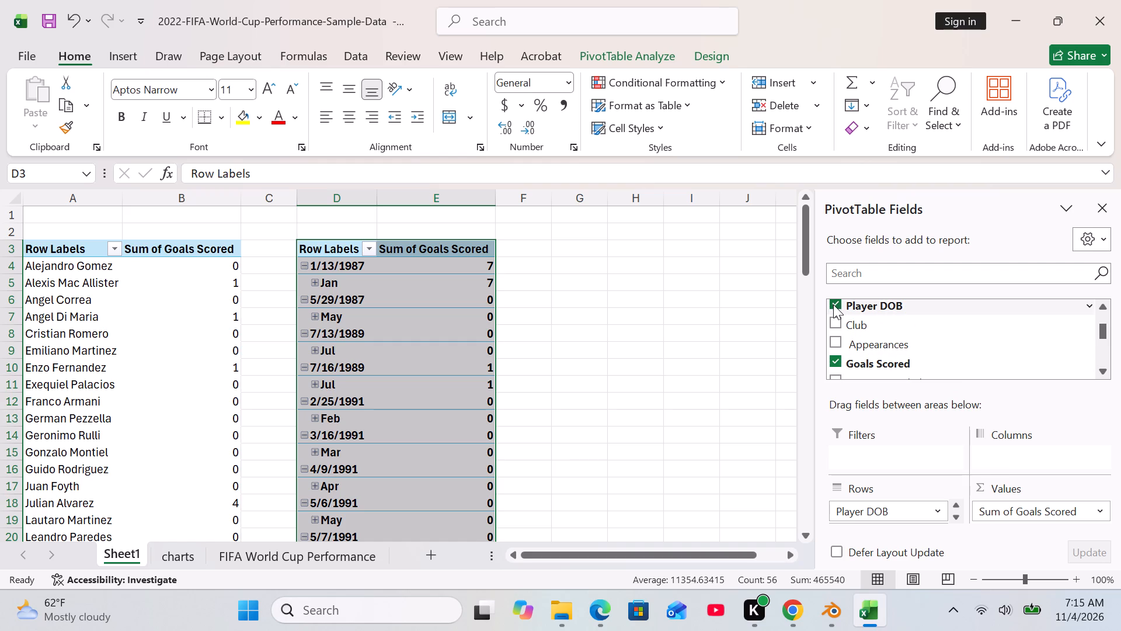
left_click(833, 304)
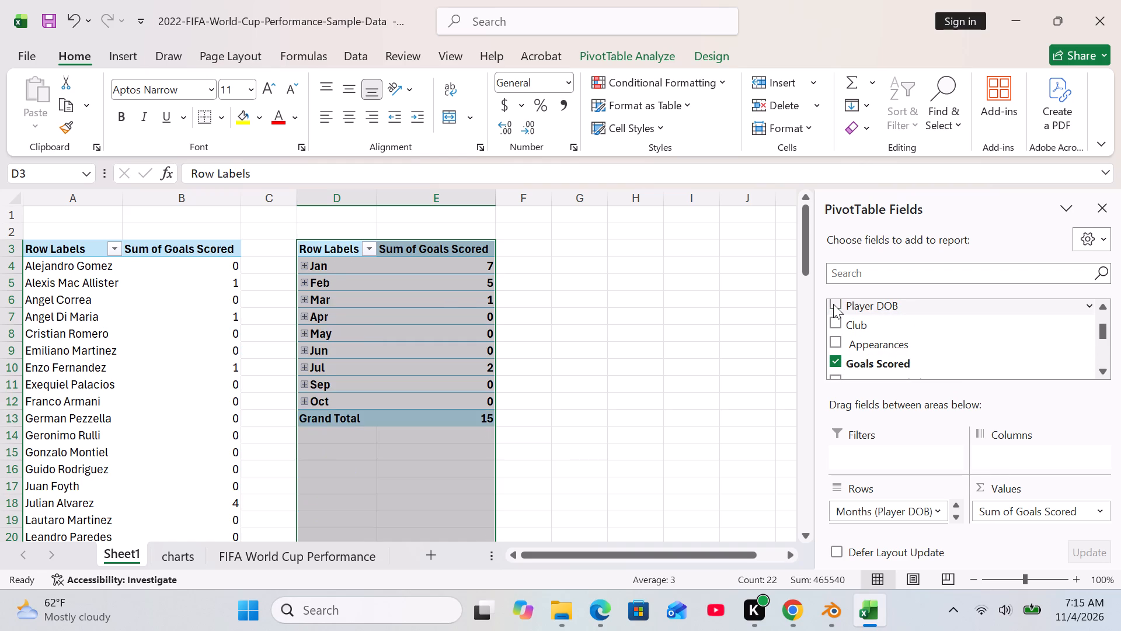
Remove the Quarters and Months (Player DOB) groupings from the copied PivotTable so goals are grouped by birth year.
scroll(833, 303, "up", 3)
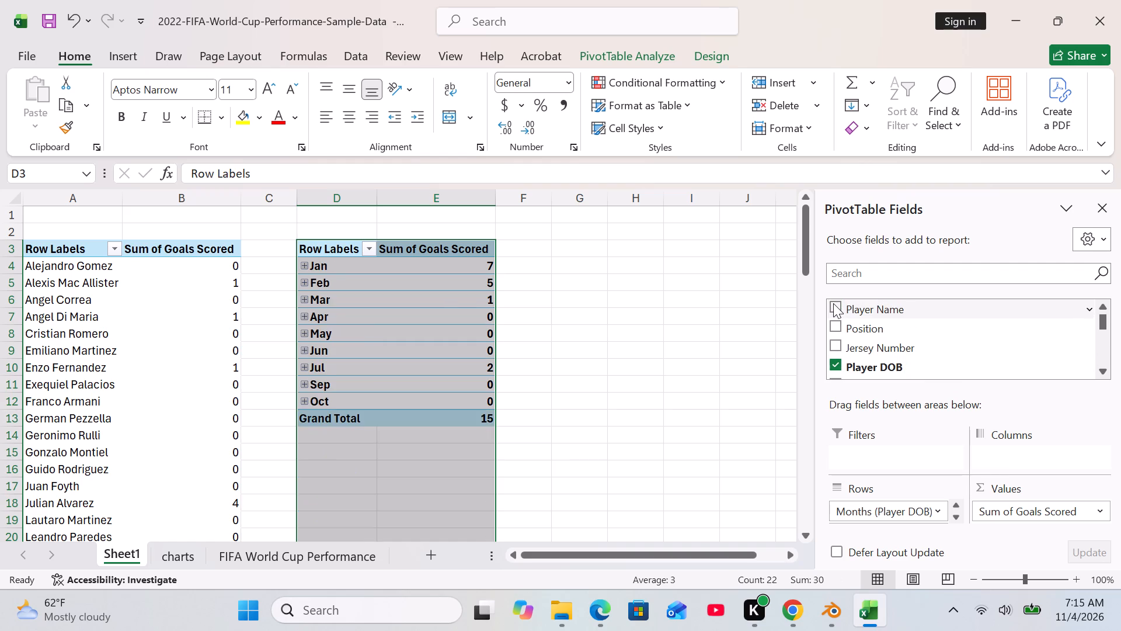
scroll(833, 303, "down", 4)
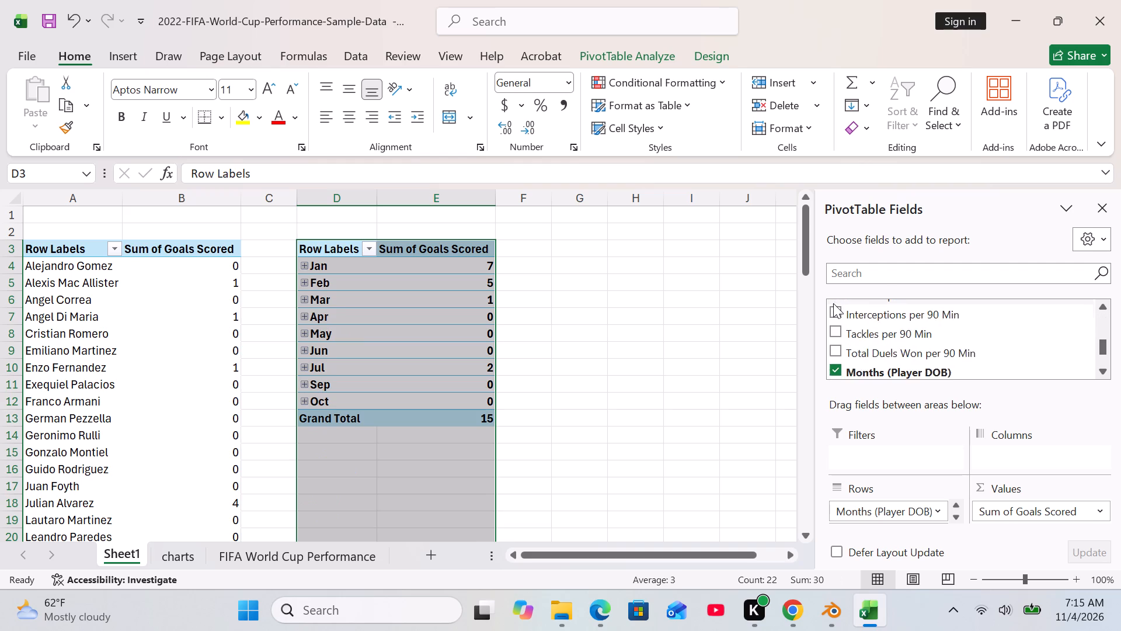
scroll(833, 303, "down", 2)
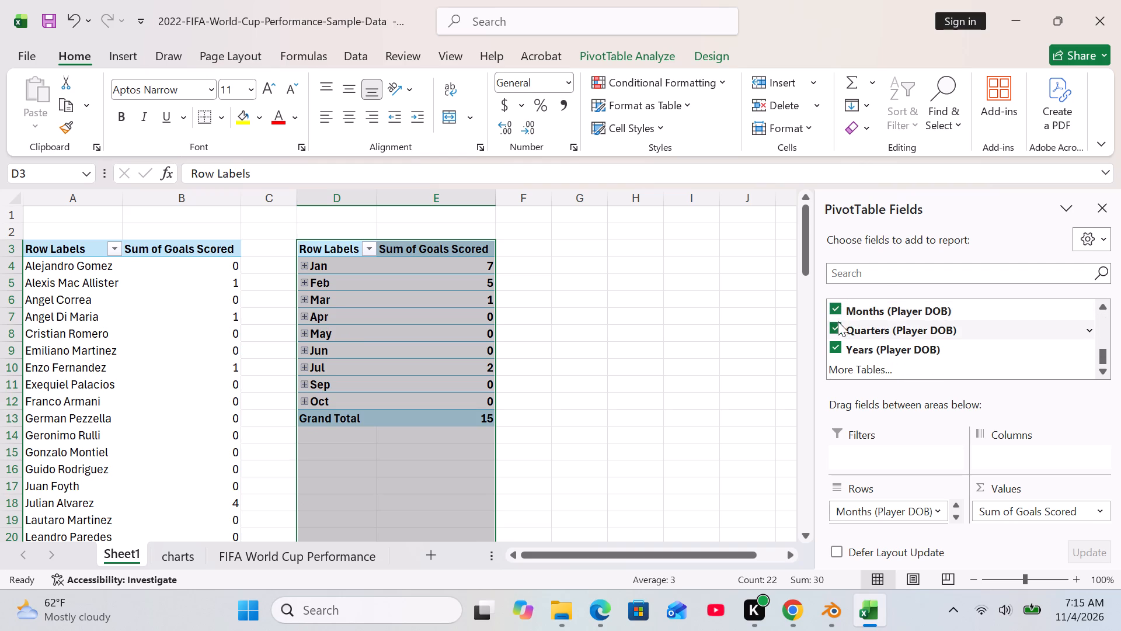
left_click(838, 325)
left_click(836, 311)
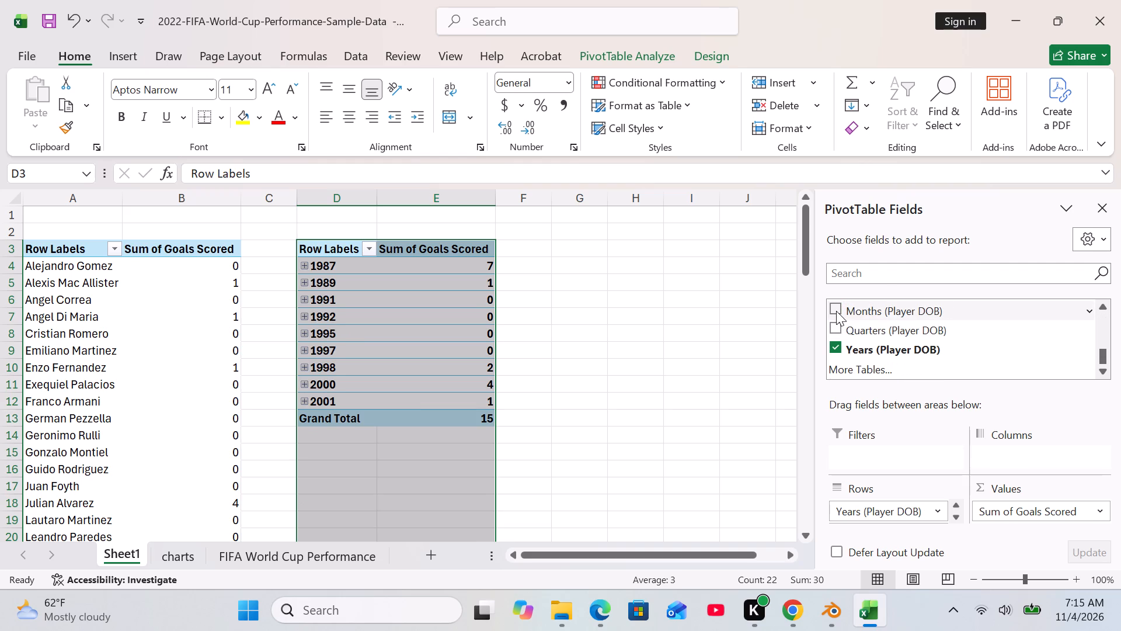
left_click(658, 333)
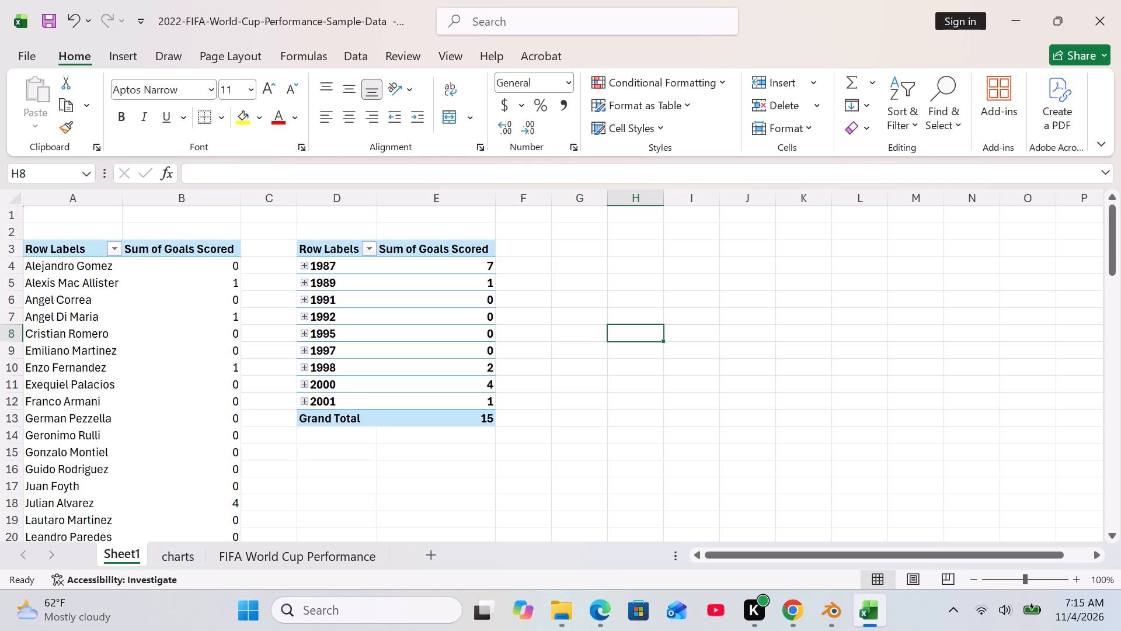
Compare chart types for the birth-year PivotTable and insert an Area PivotChart of its goals scored.
left_click_drag(319, 249, 394, 263)
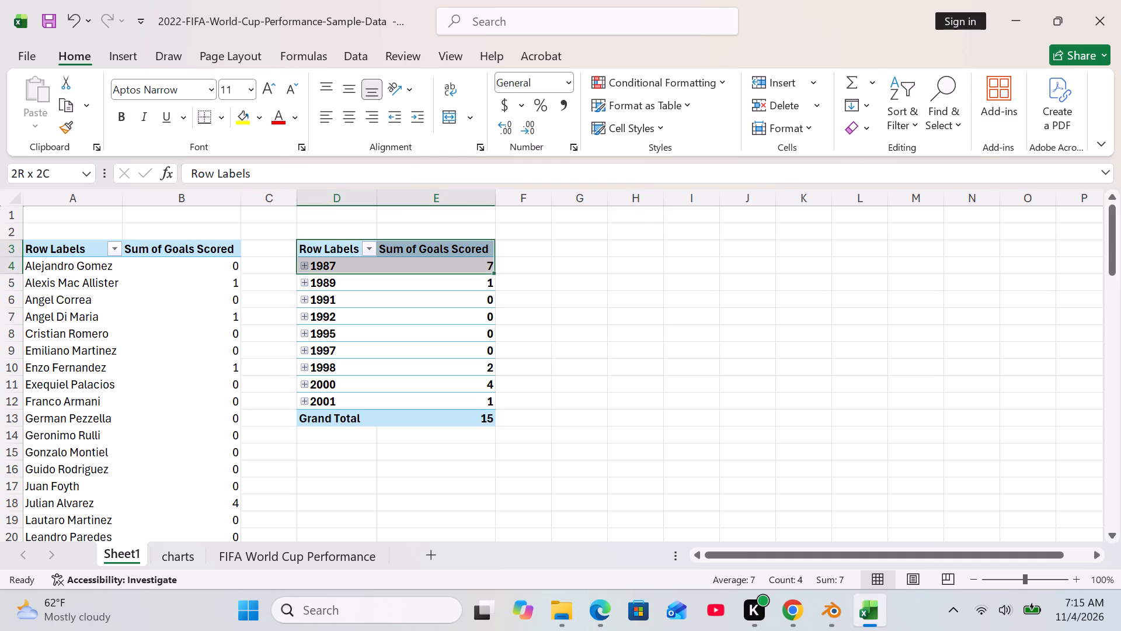
left_click_drag(394, 263, 395, 402)
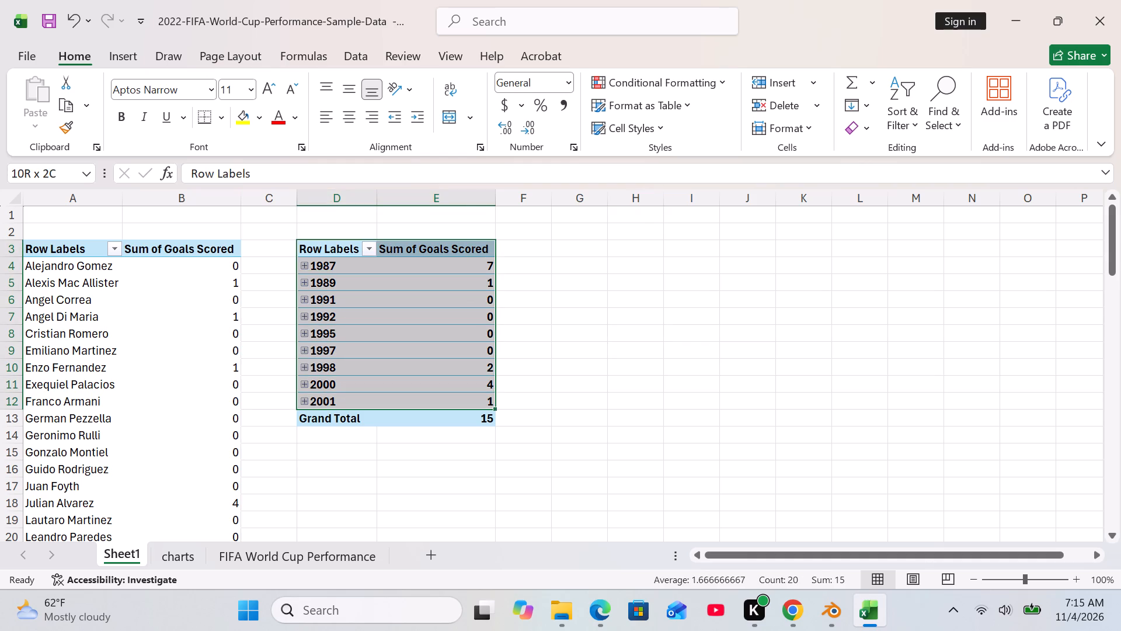
left_click_drag(395, 402, 395, 418)
right_click(341, 247)
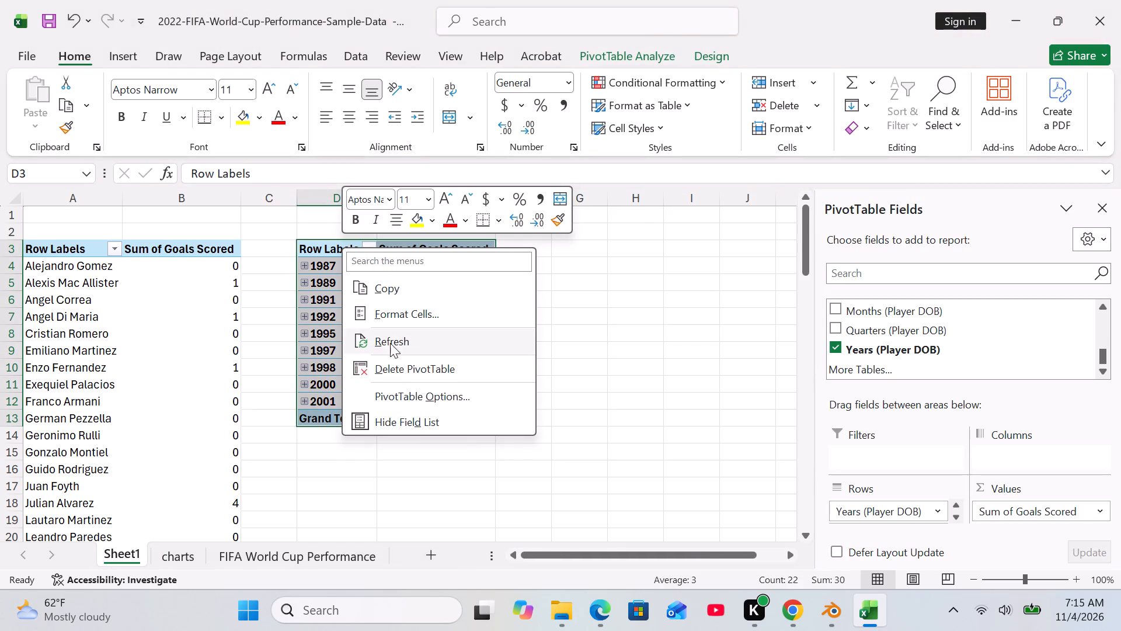
left_click(140, 48)
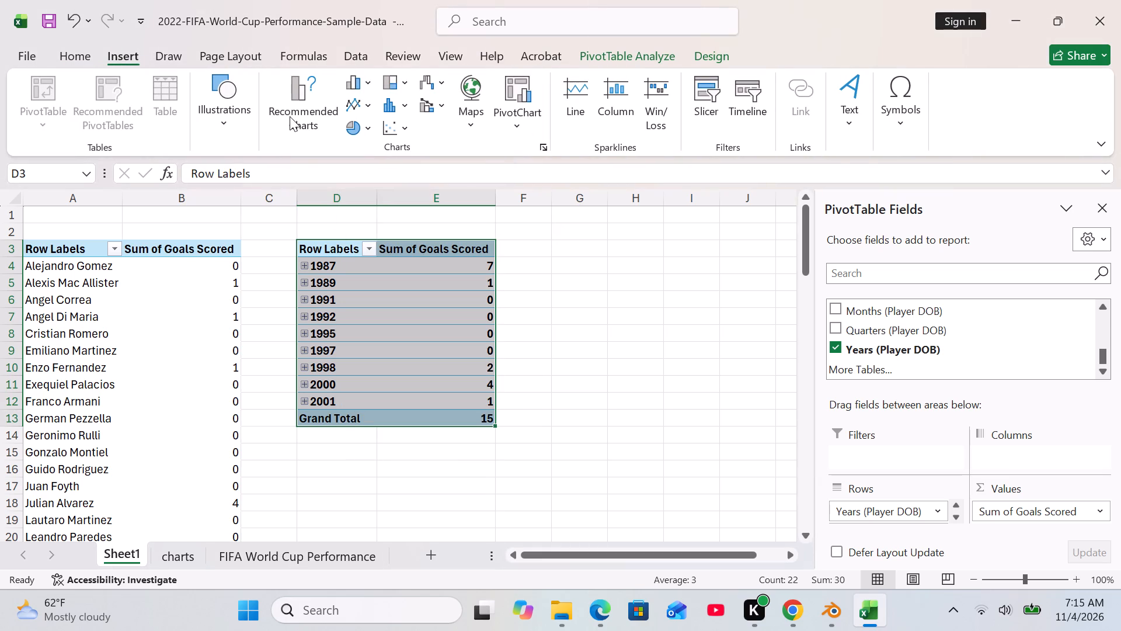
left_click(290, 116)
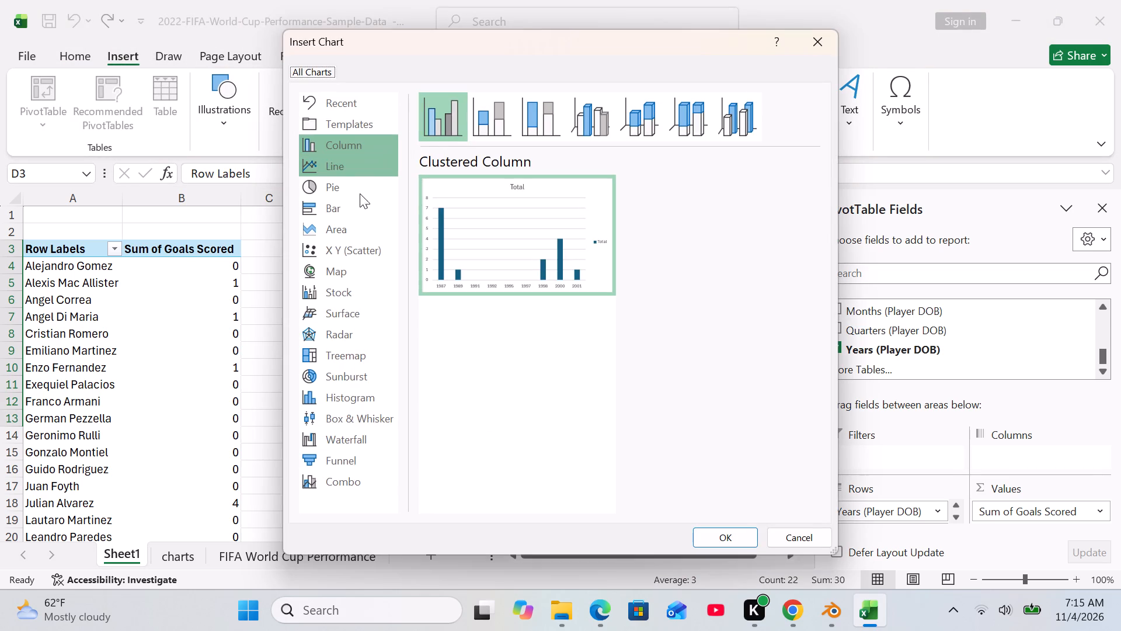
left_click(358, 196)
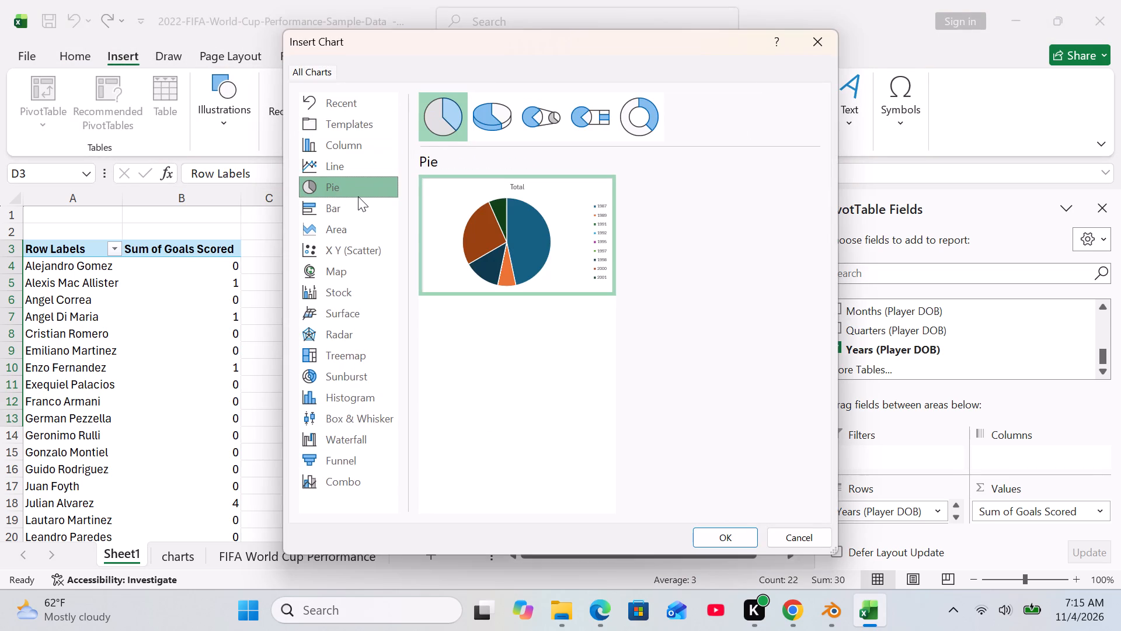
left_click(351, 175)
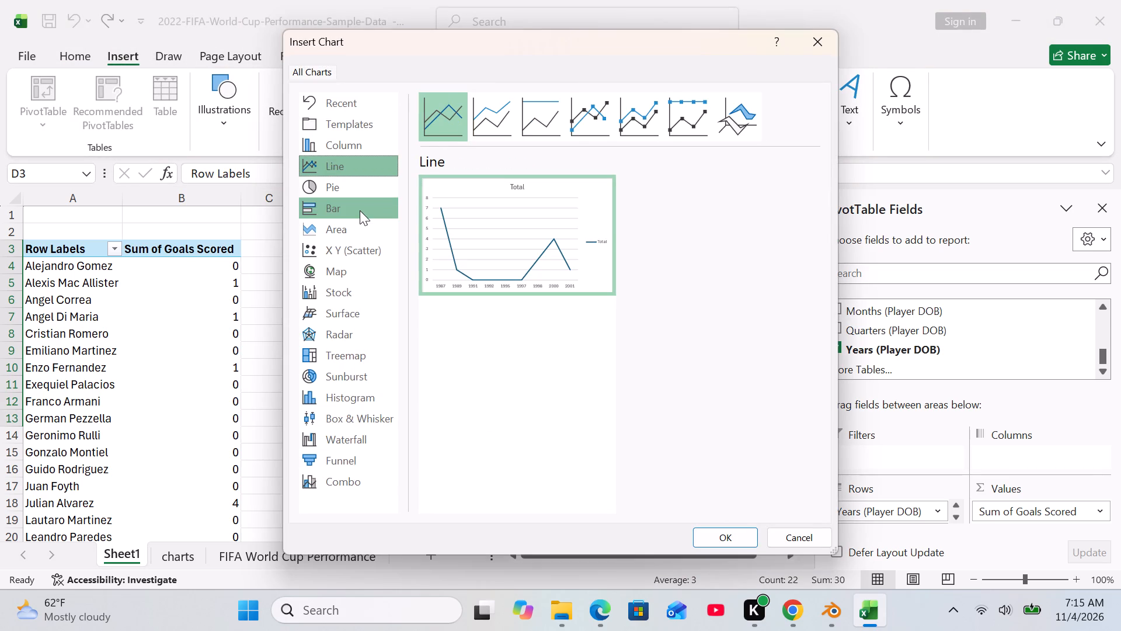
left_click(360, 210)
left_click(361, 228)
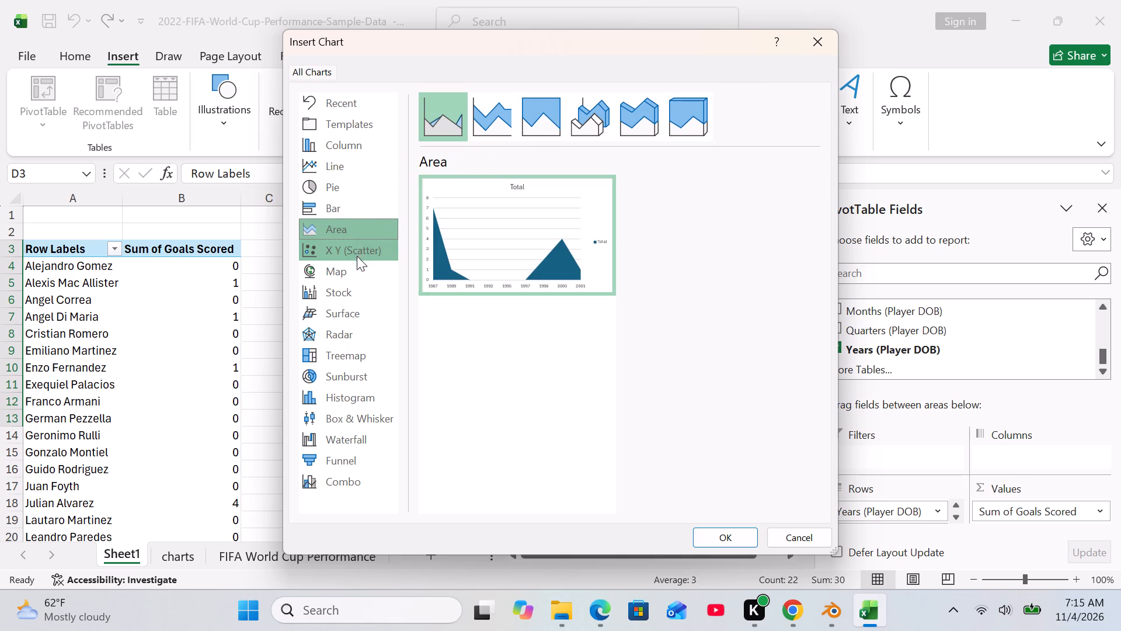
left_click(349, 273)
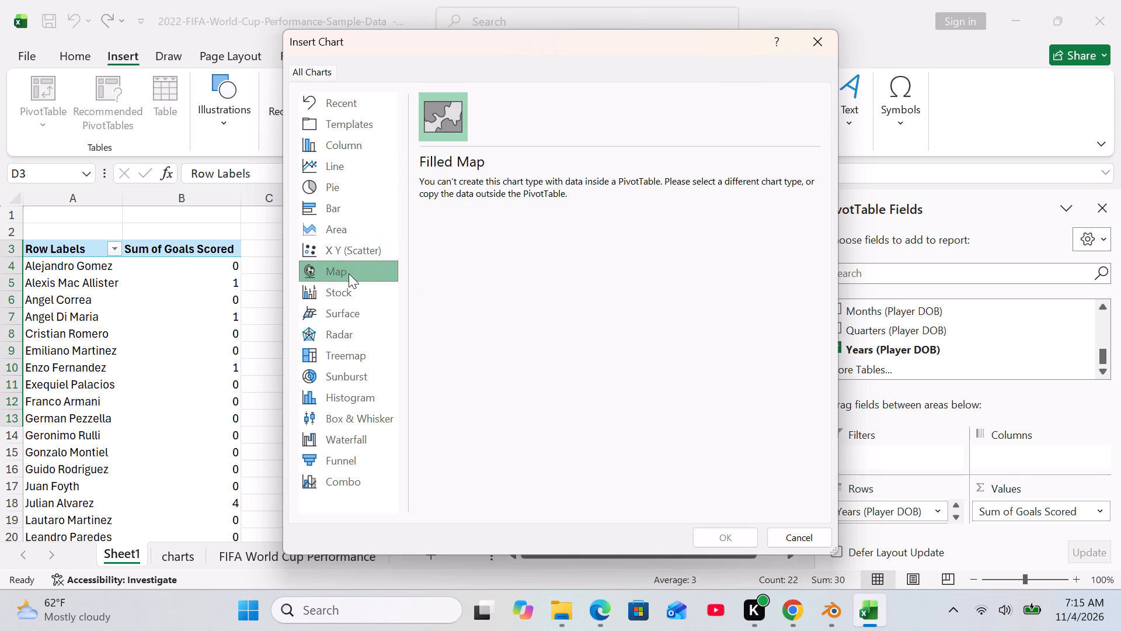
left_click(356, 243)
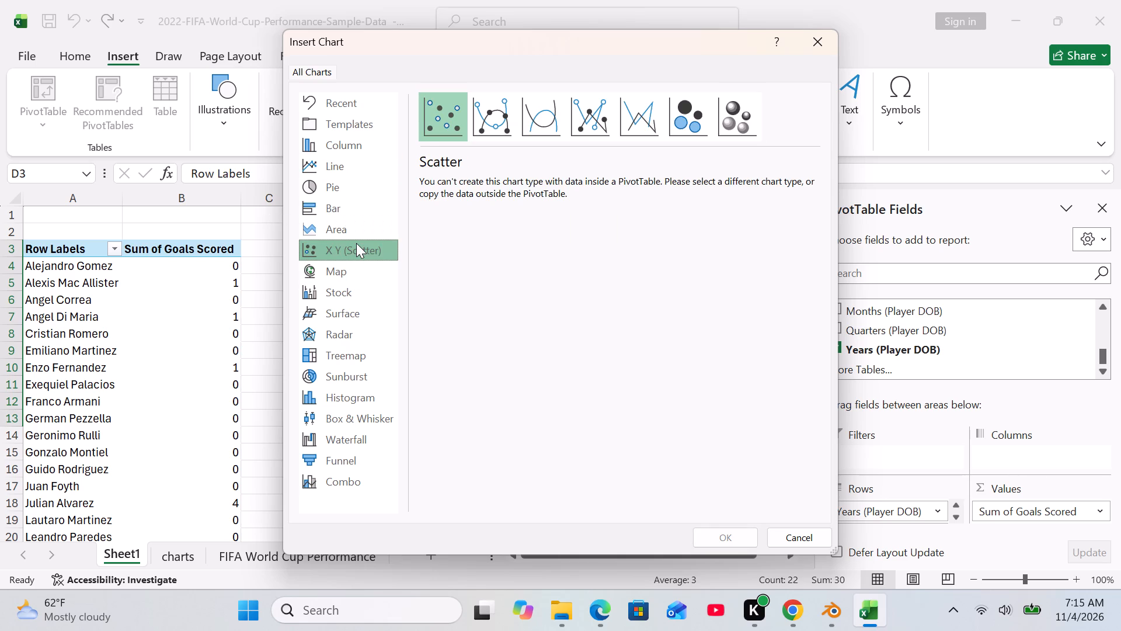
left_click(325, 289)
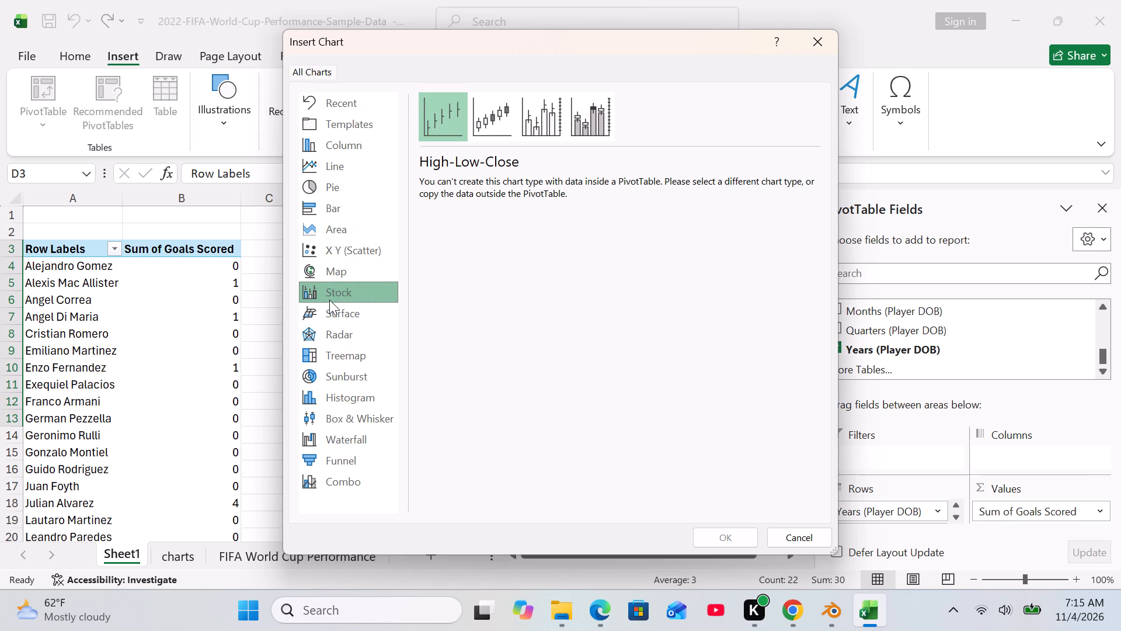
left_click(331, 310)
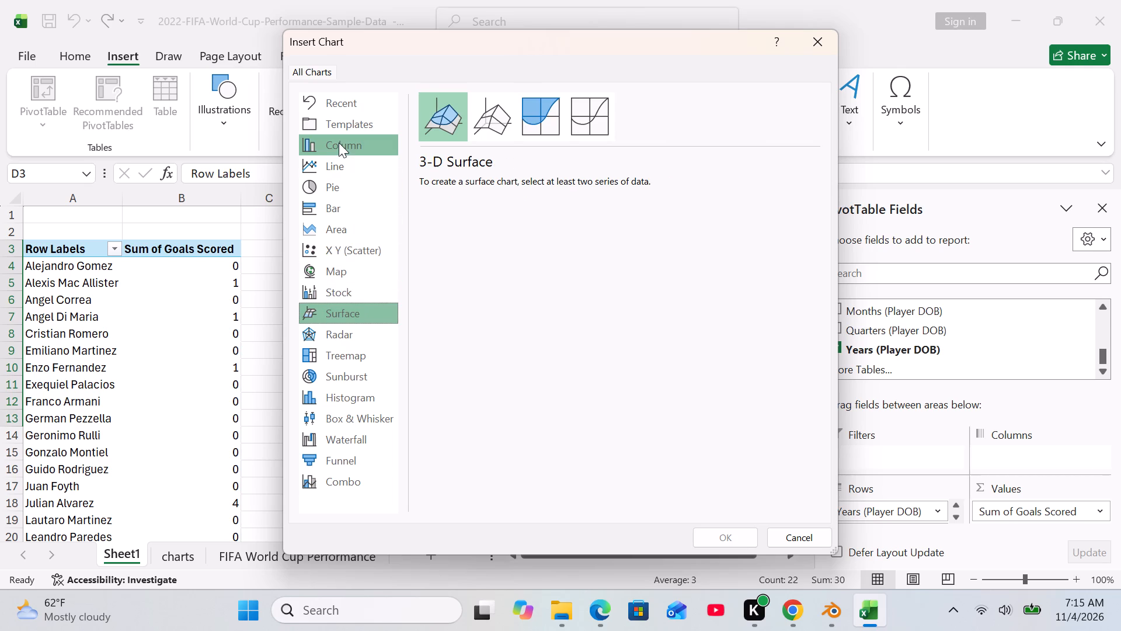
left_click(339, 142)
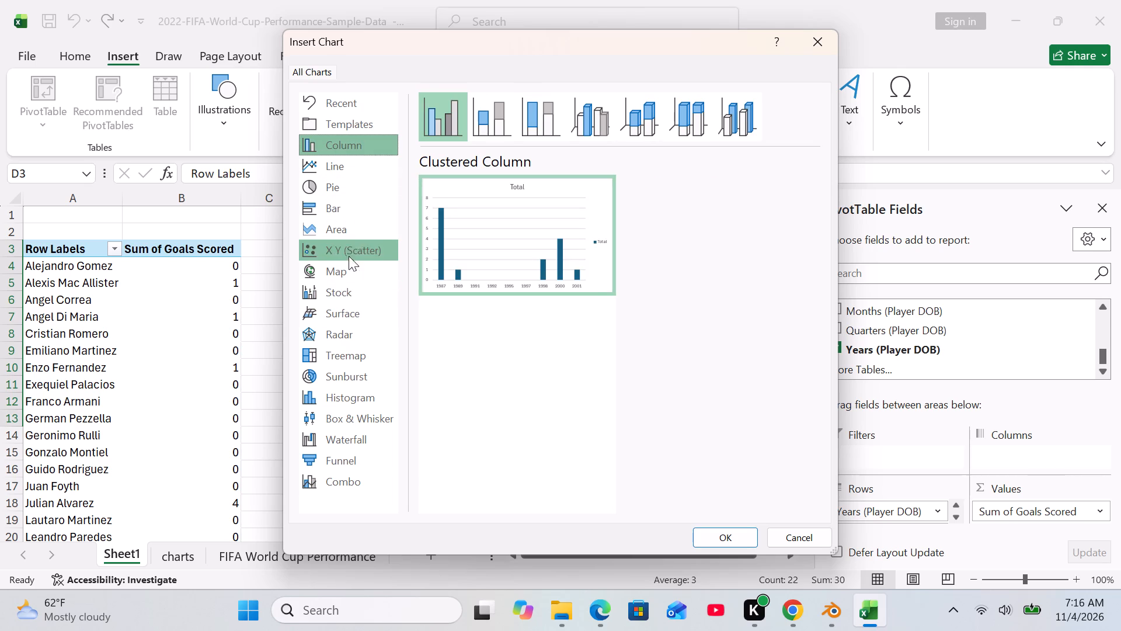
left_click(342, 284)
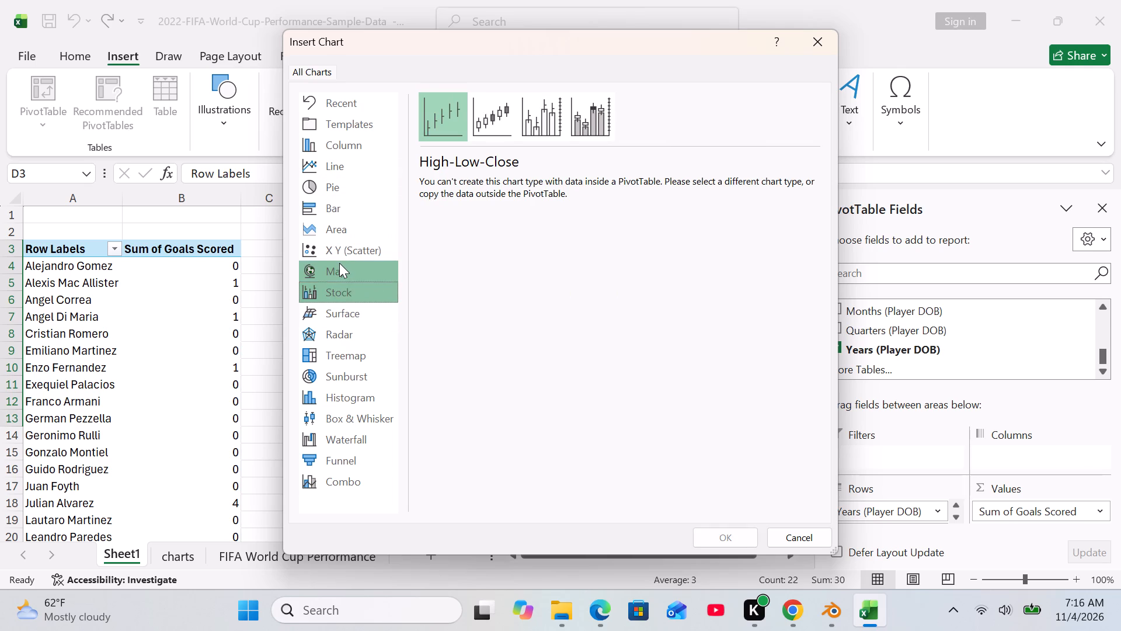
left_click(339, 263)
left_click(340, 252)
left_click(339, 237)
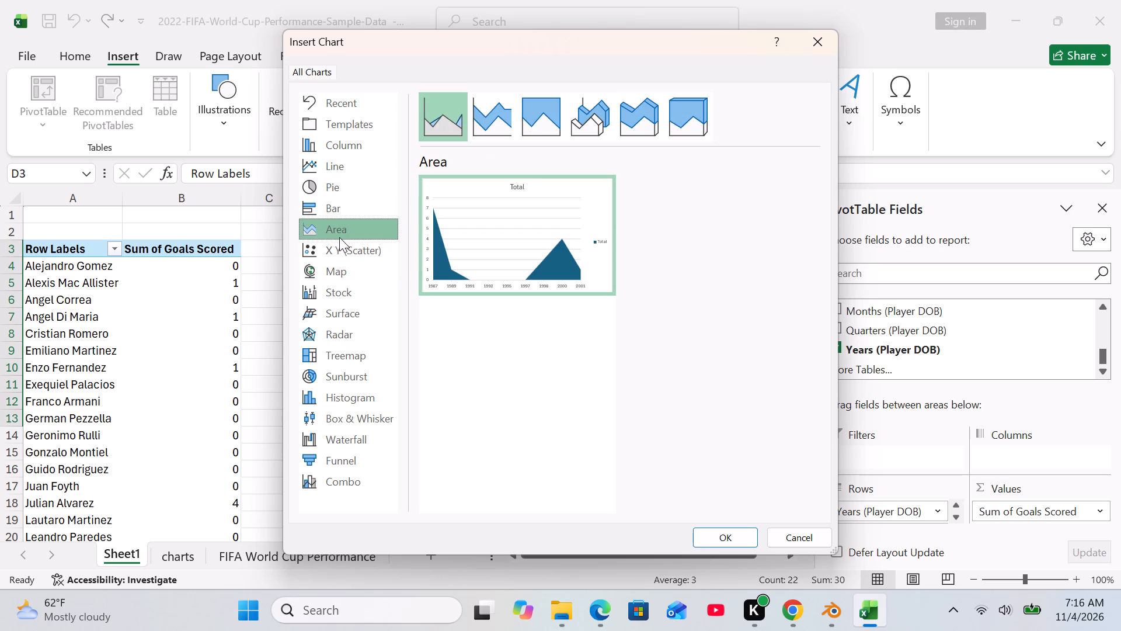
left_click(730, 546)
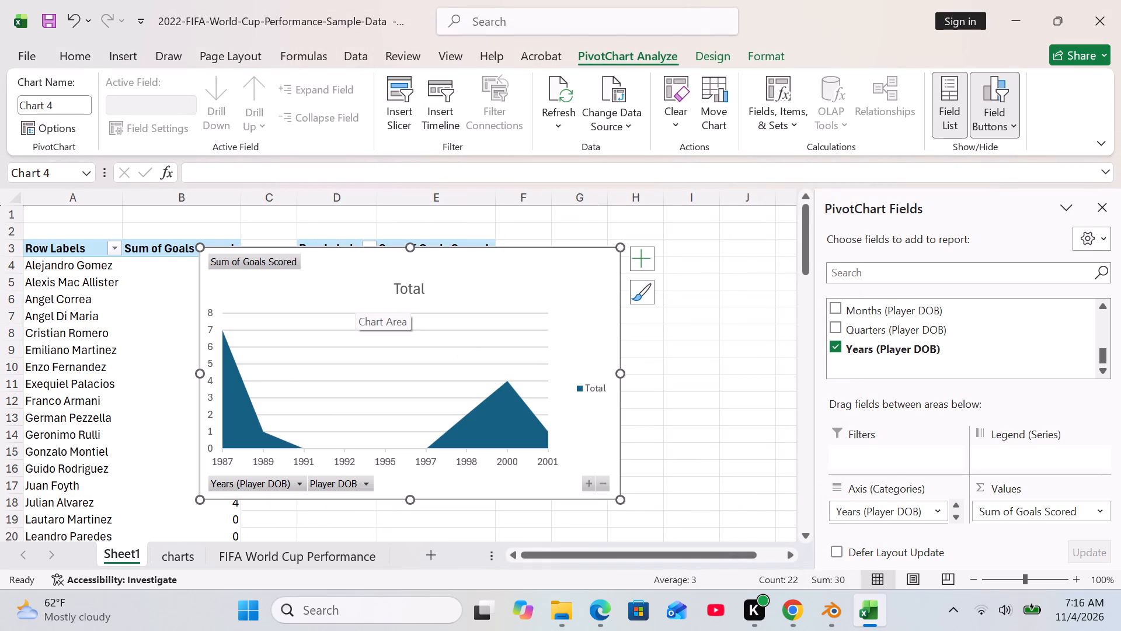
left_click(293, 485)
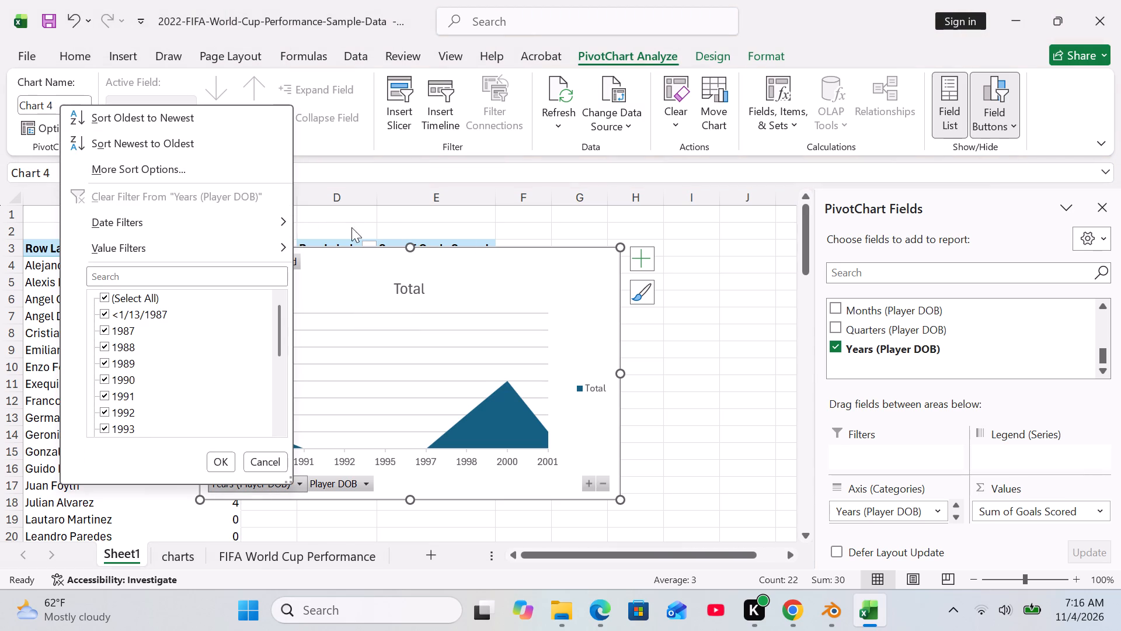
left_click(723, 365)
Move the birth-year area chart to the existing Charts sheet as an embedded object.
left_click(343, 289)
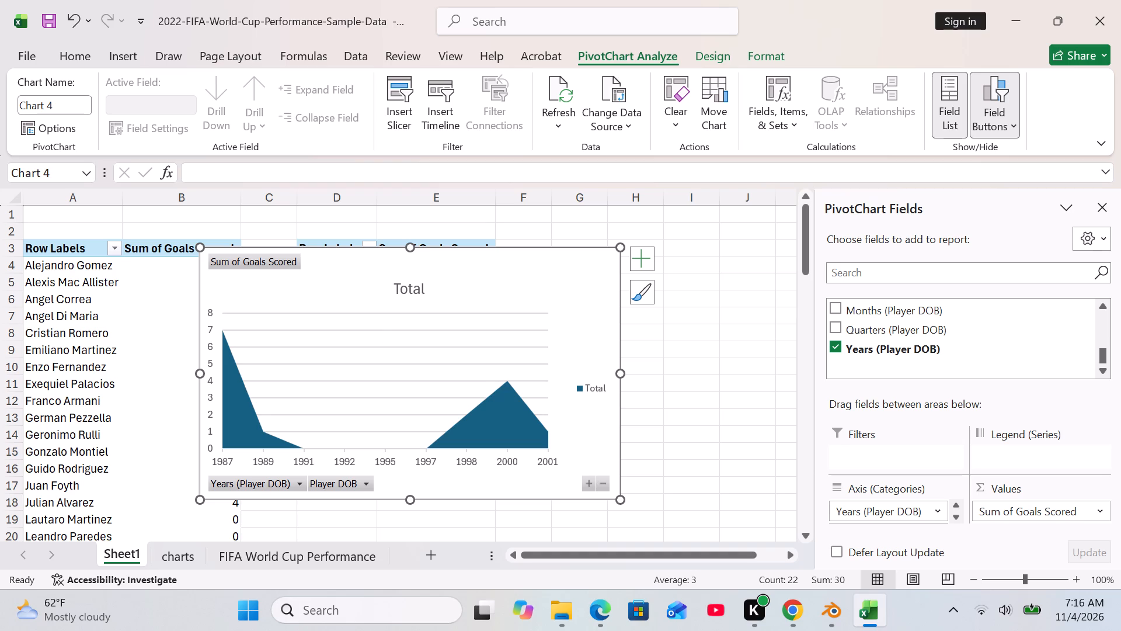
right_click(343, 281)
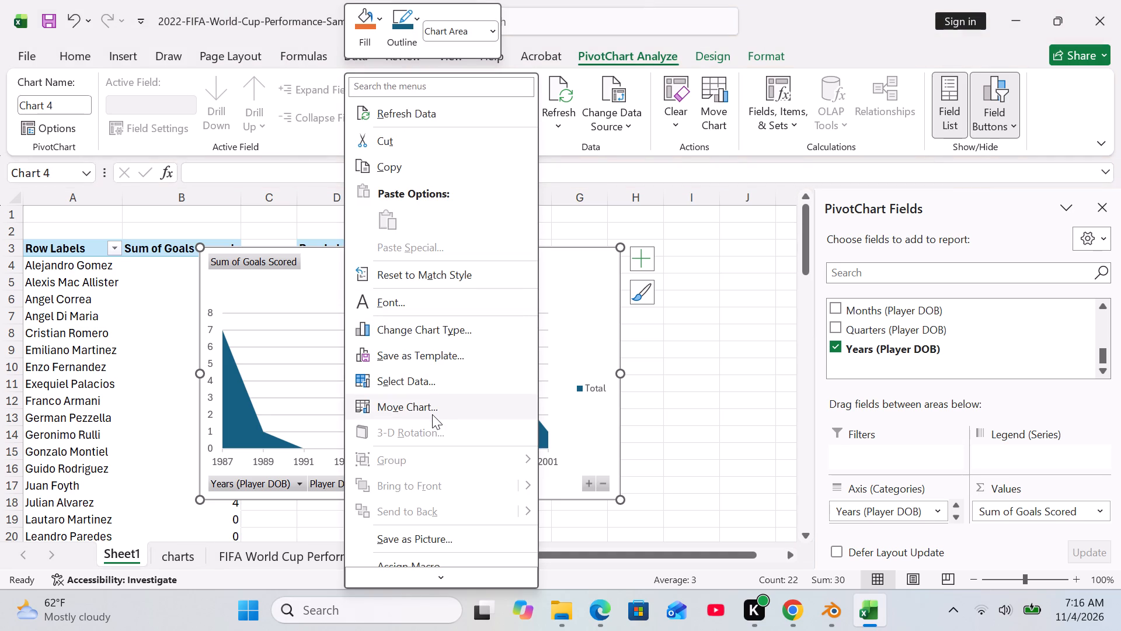
left_click(429, 408)
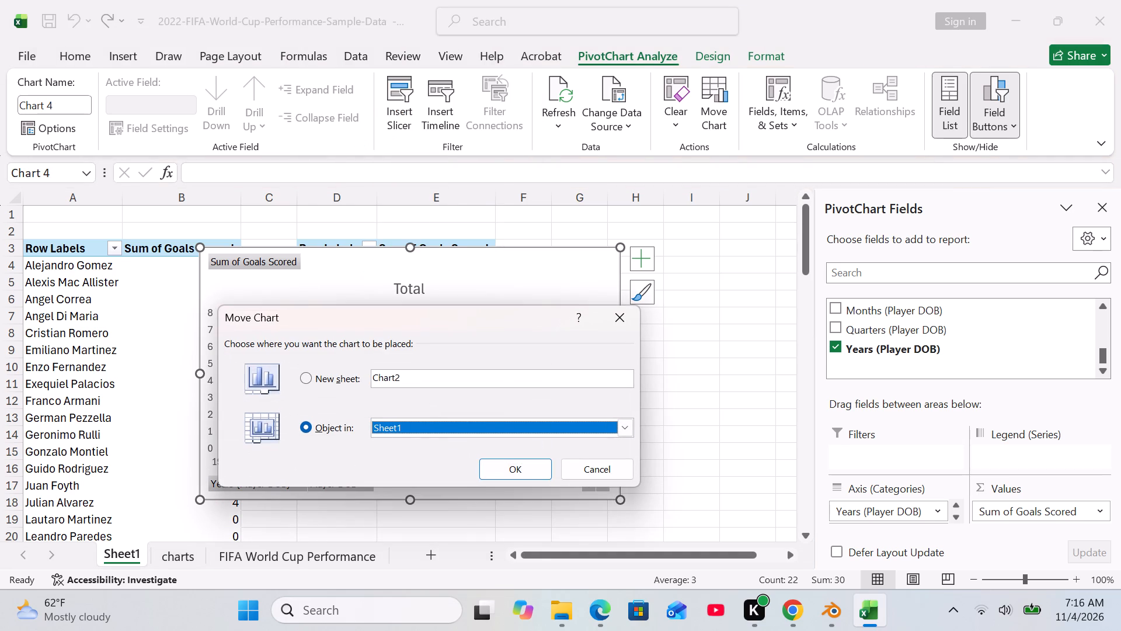
left_click(404, 373)
key("BackSpace")
key("s")
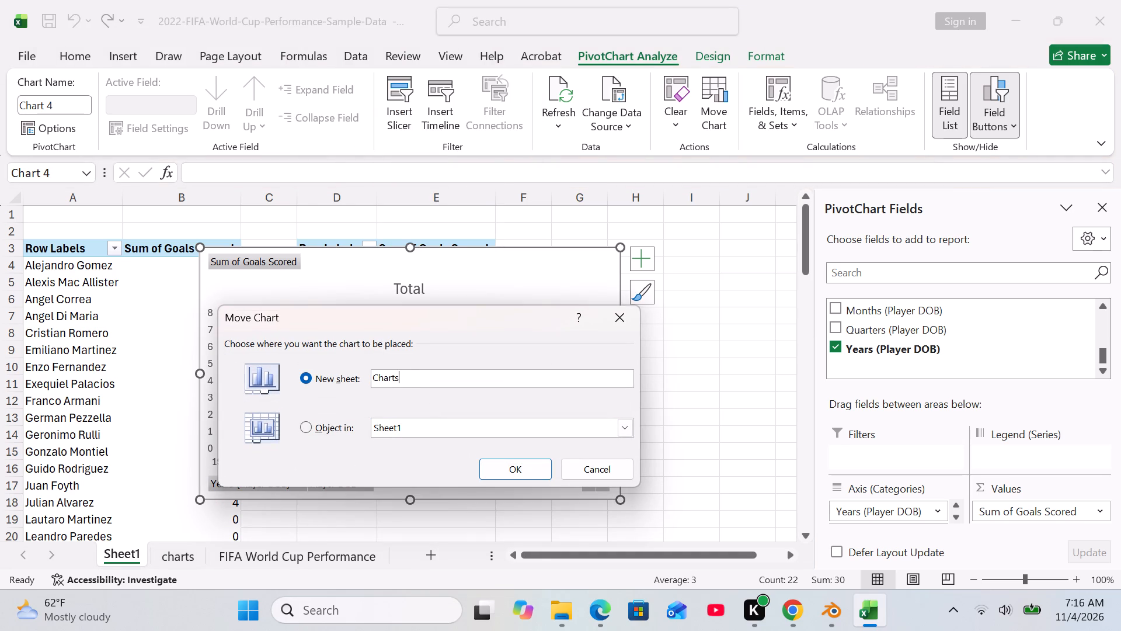
left_click(488, 466)
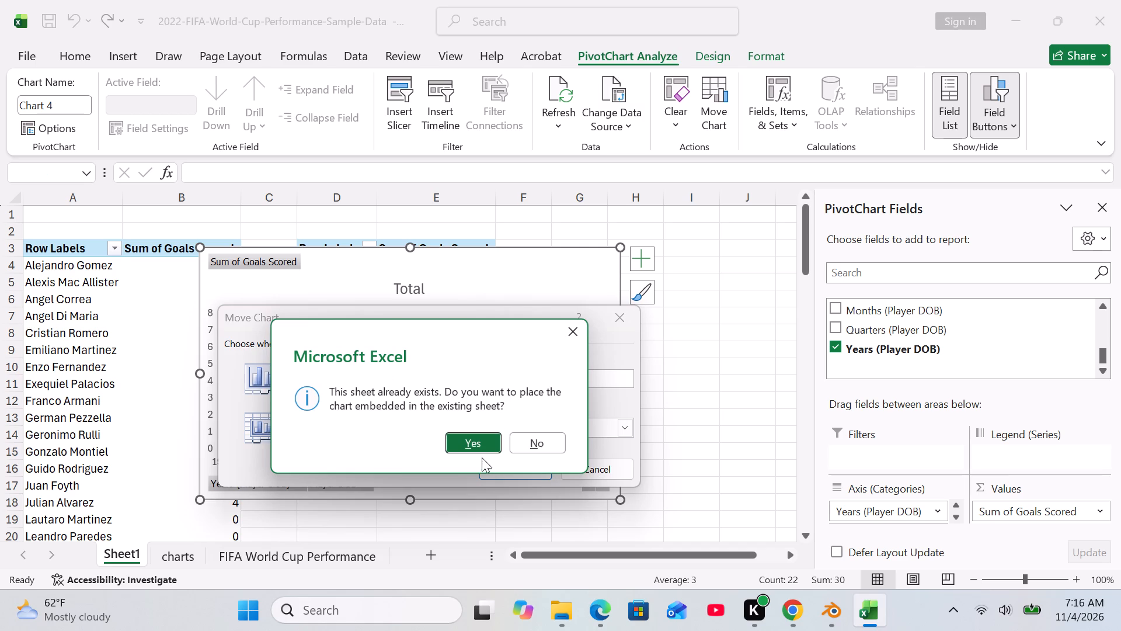
left_click(480, 449)
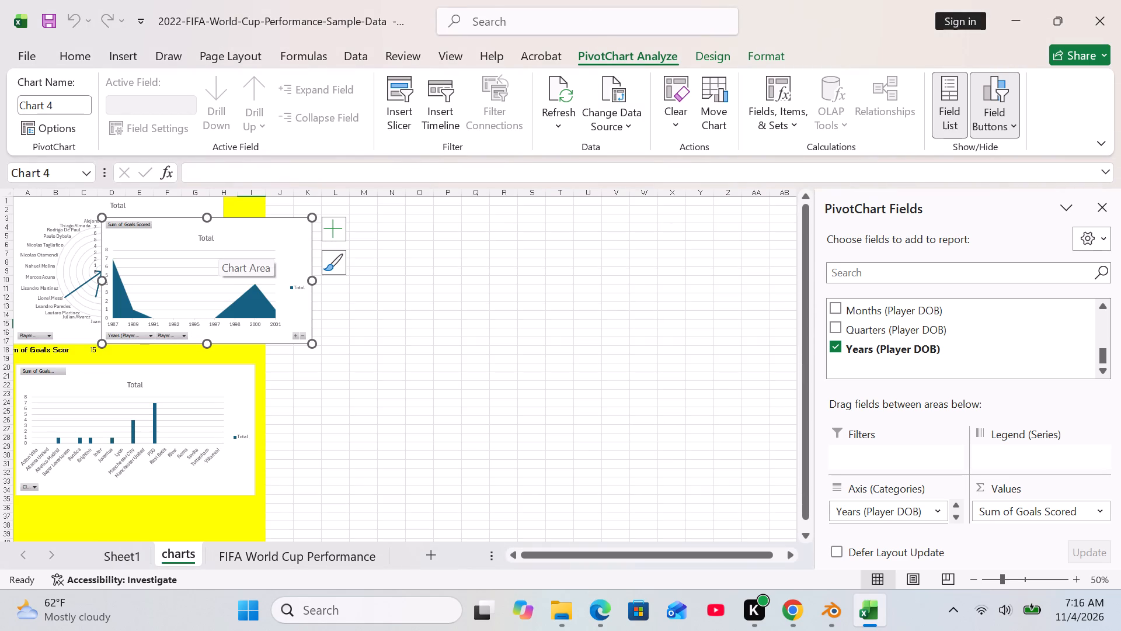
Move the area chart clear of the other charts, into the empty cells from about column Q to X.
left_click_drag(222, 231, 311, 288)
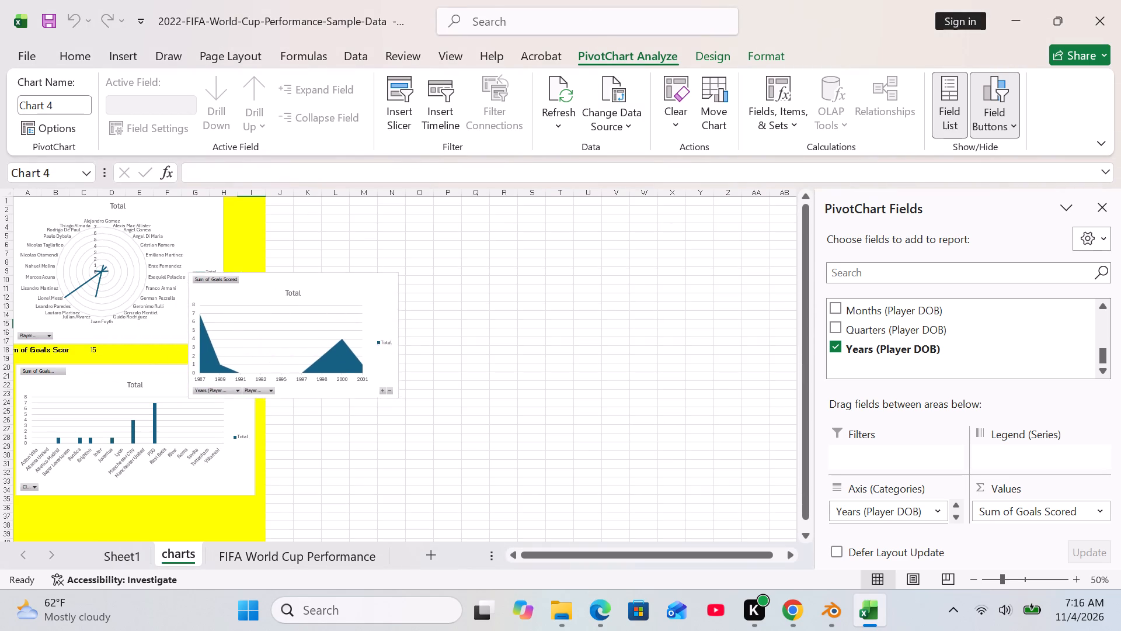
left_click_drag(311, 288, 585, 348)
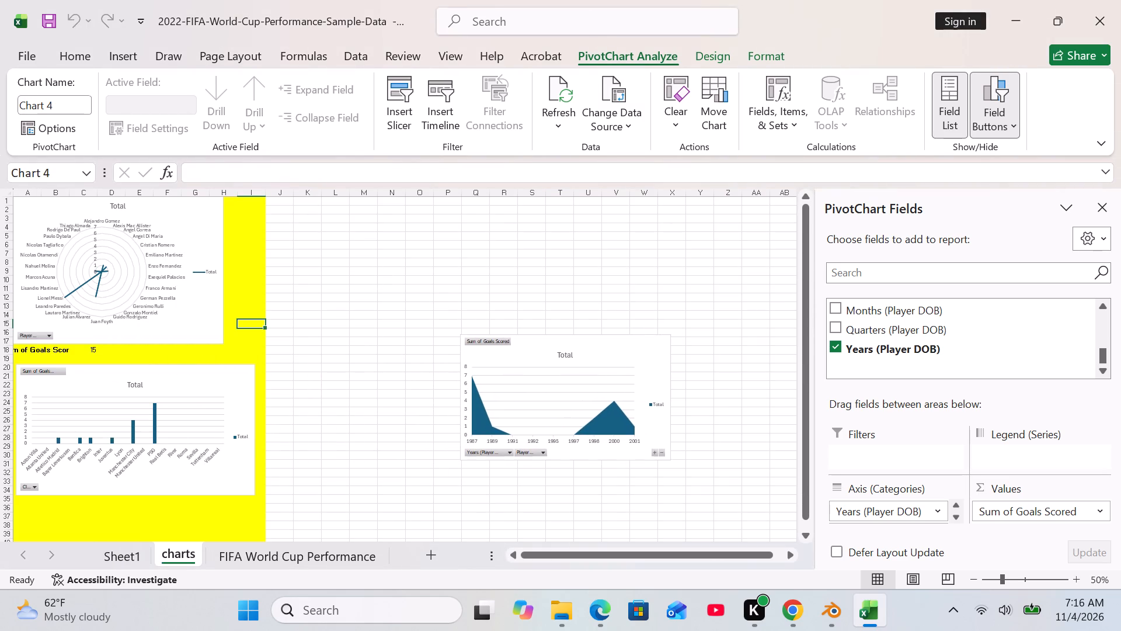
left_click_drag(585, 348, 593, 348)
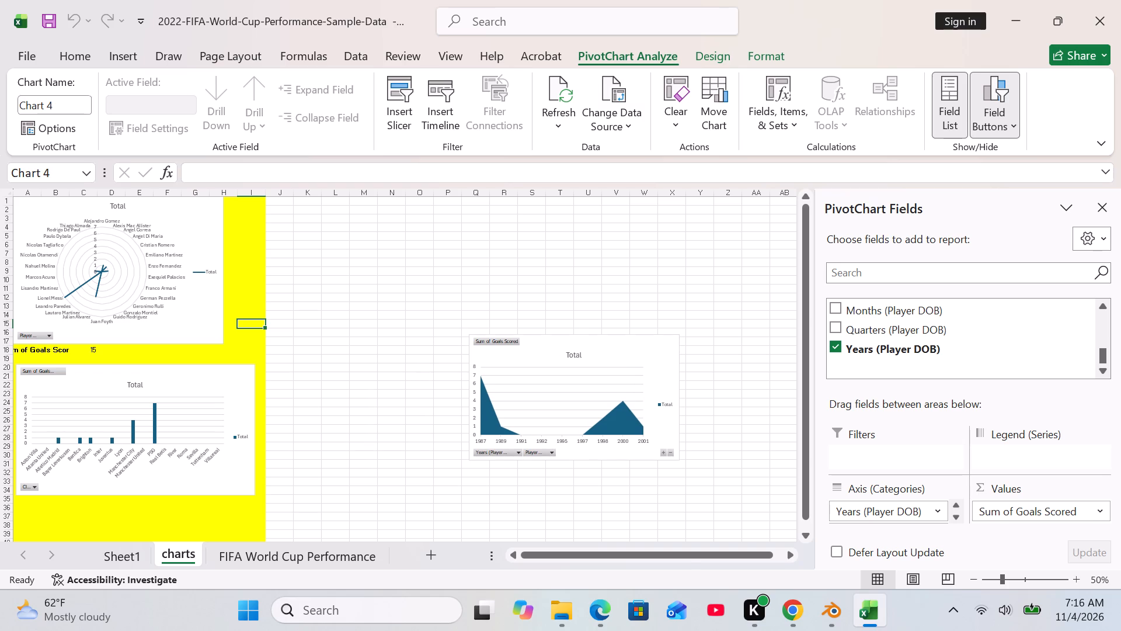
Fill the range J1:P35 on the charts sheet with yellow.
left_click(264, 236)
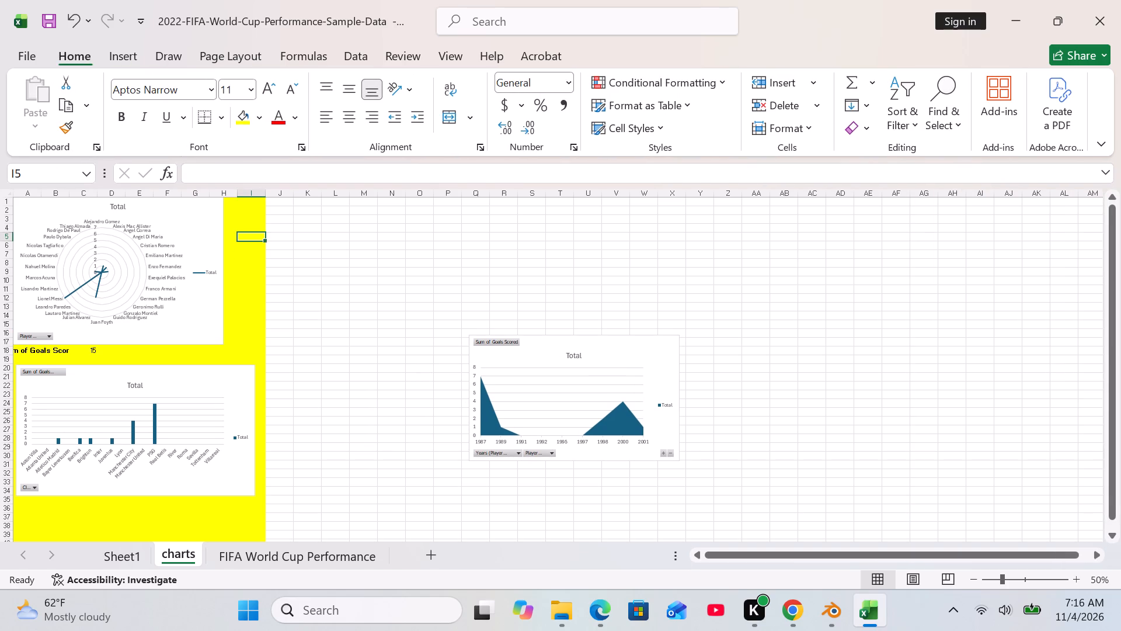
left_click_drag(269, 204, 312, 207)
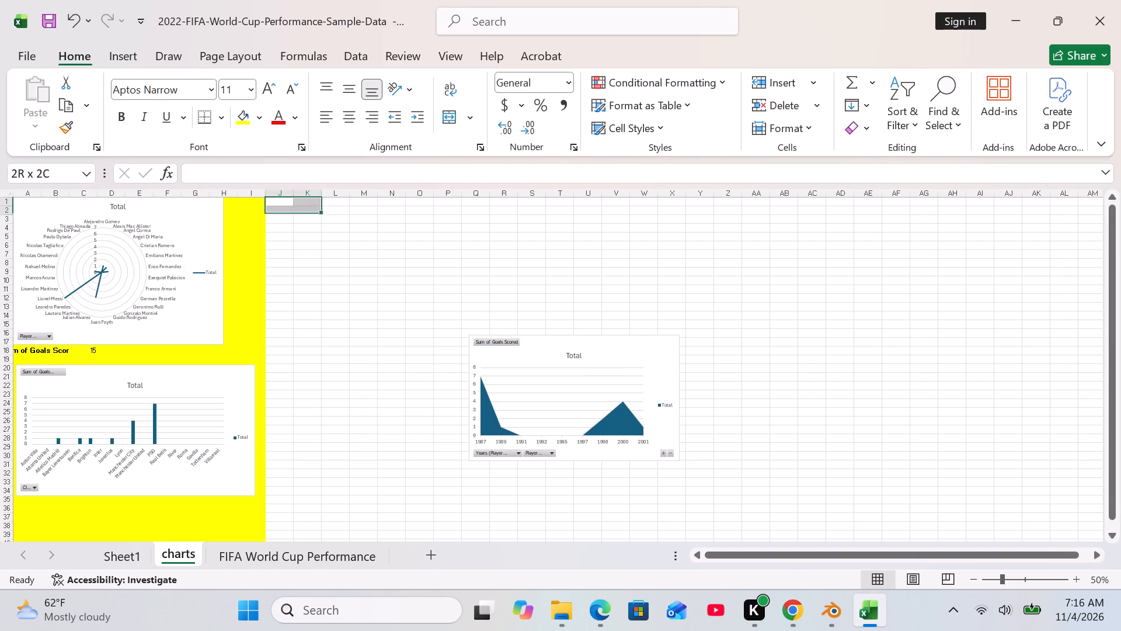
left_click_drag(312, 207, 419, 330)
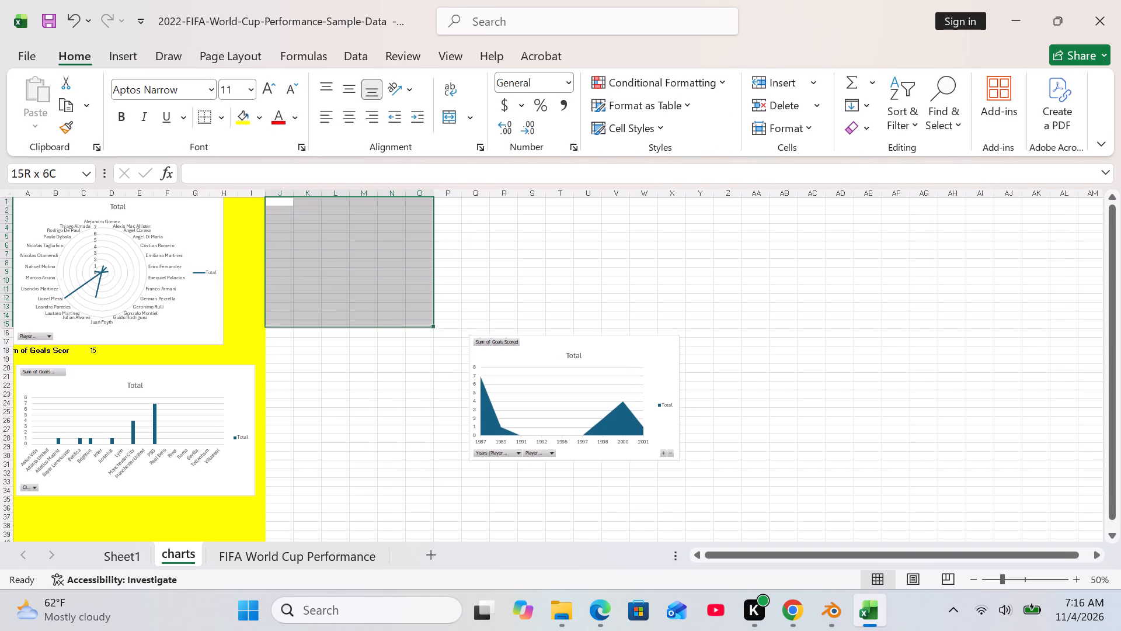
left_click_drag(419, 330, 453, 514)
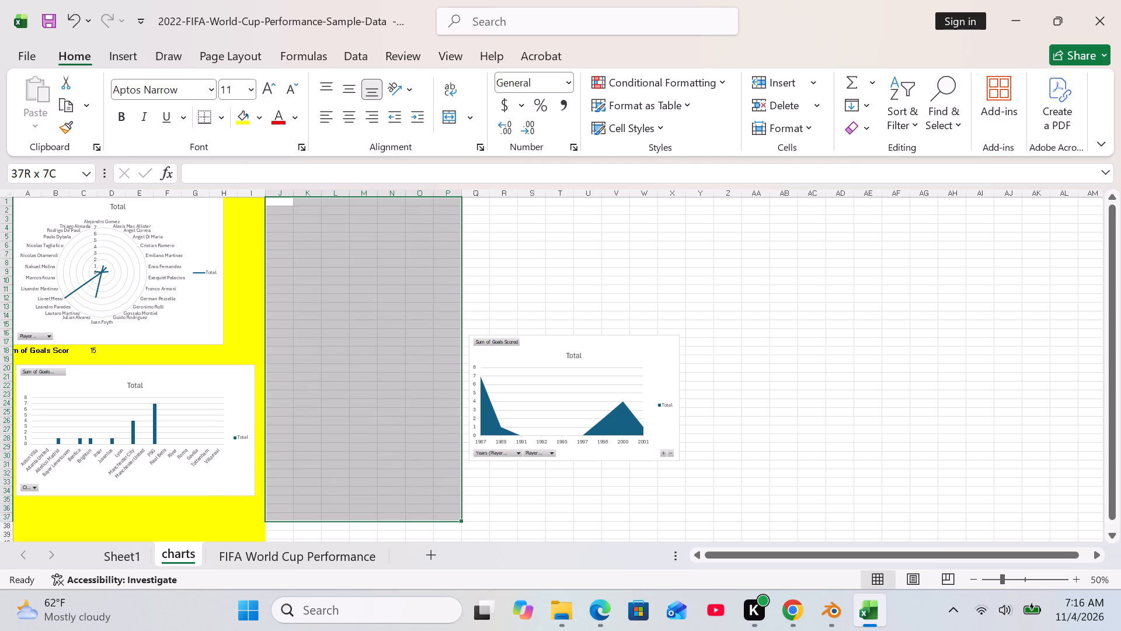
left_click_drag(453, 514, 455, 503)
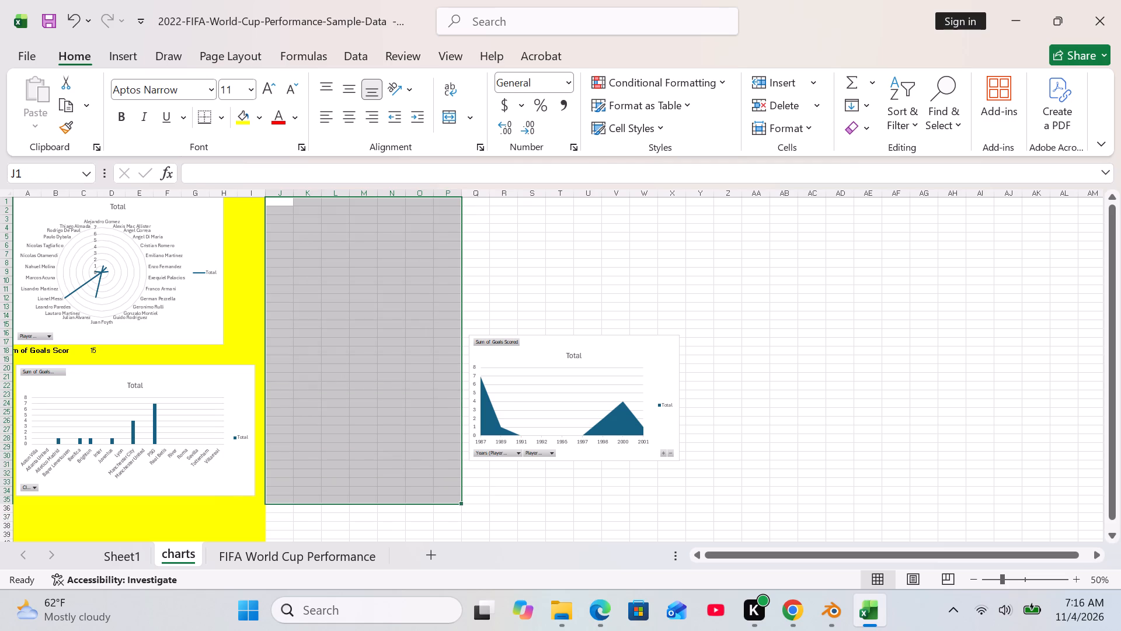
left_click(243, 123)
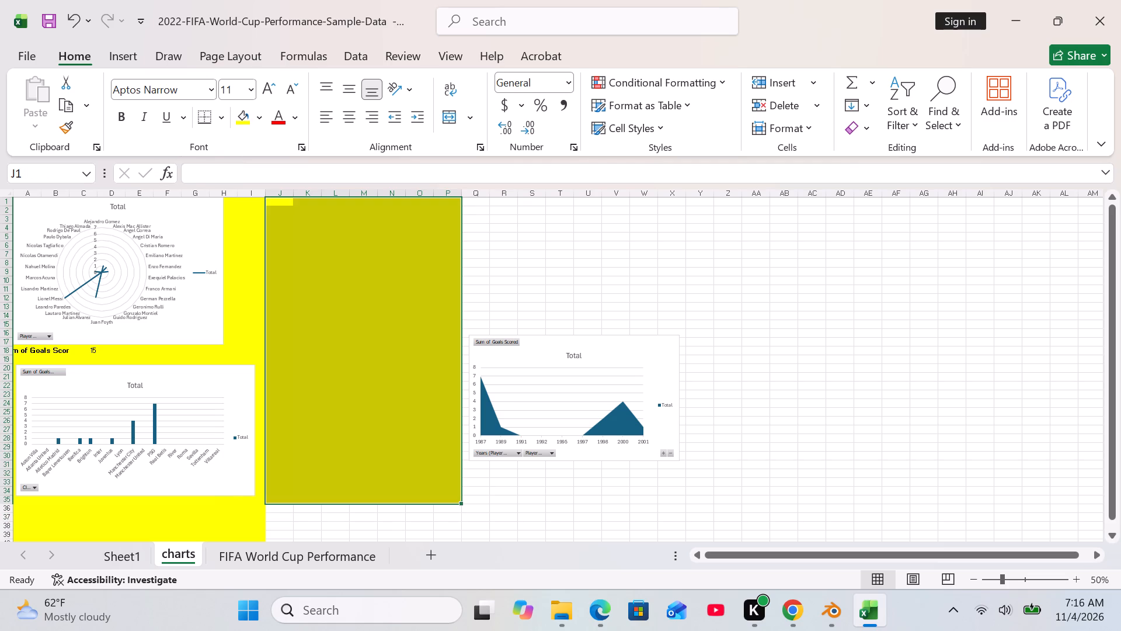
left_click(663, 269)
Place the area chart on the yellow background beside the radar chart, over about columns I to P.
left_click(615, 381)
left_click_drag(600, 355, 382, 238)
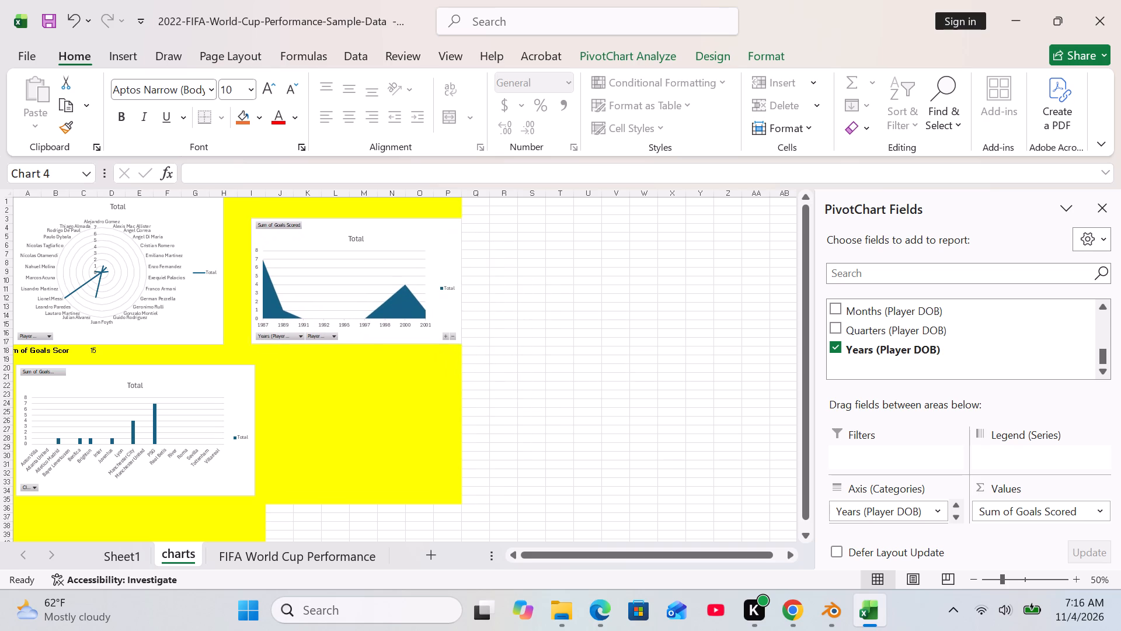
left_click_drag(382, 238, 381, 234)
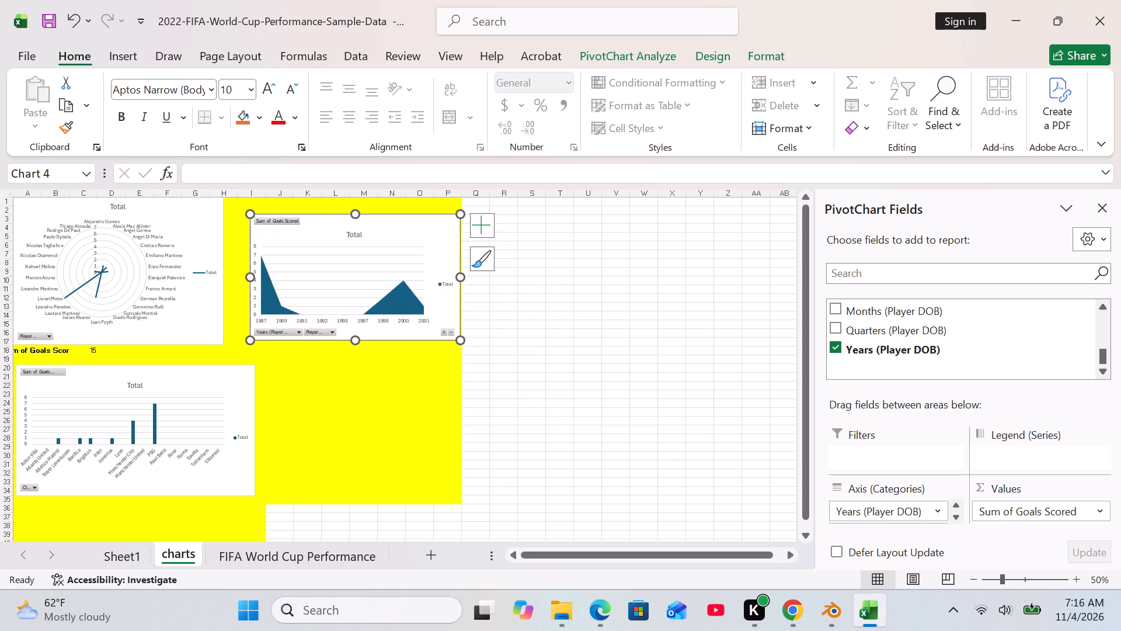
Apply the chart style with a solid dark-blue background, white gradient fill and data labels to the birth-year area chart.
left_click(481, 258)
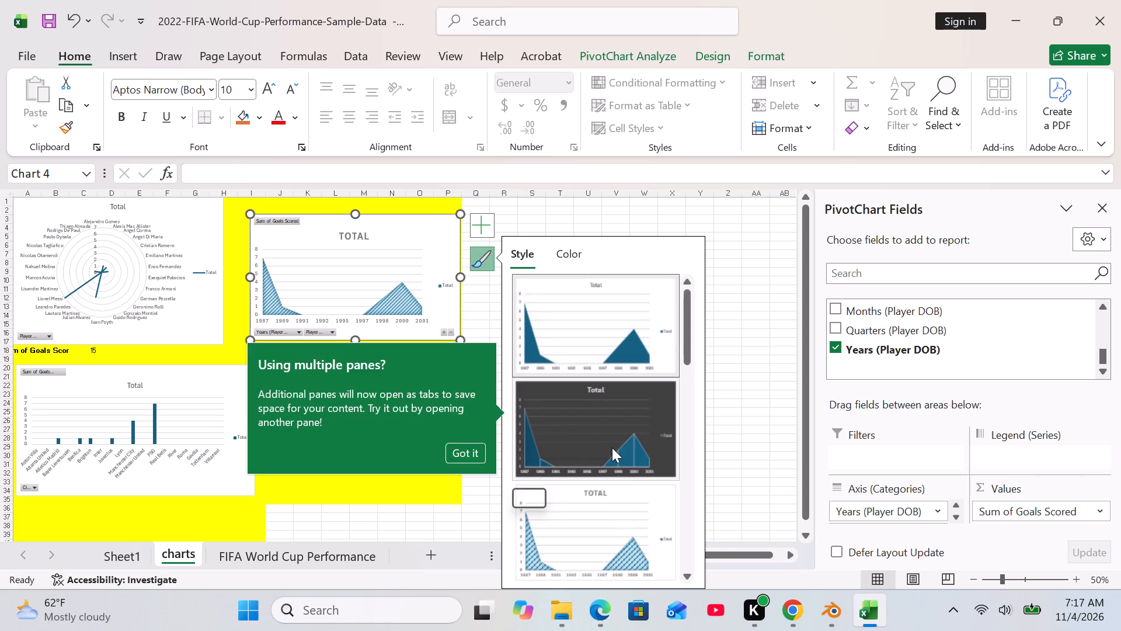
left_click(626, 532)
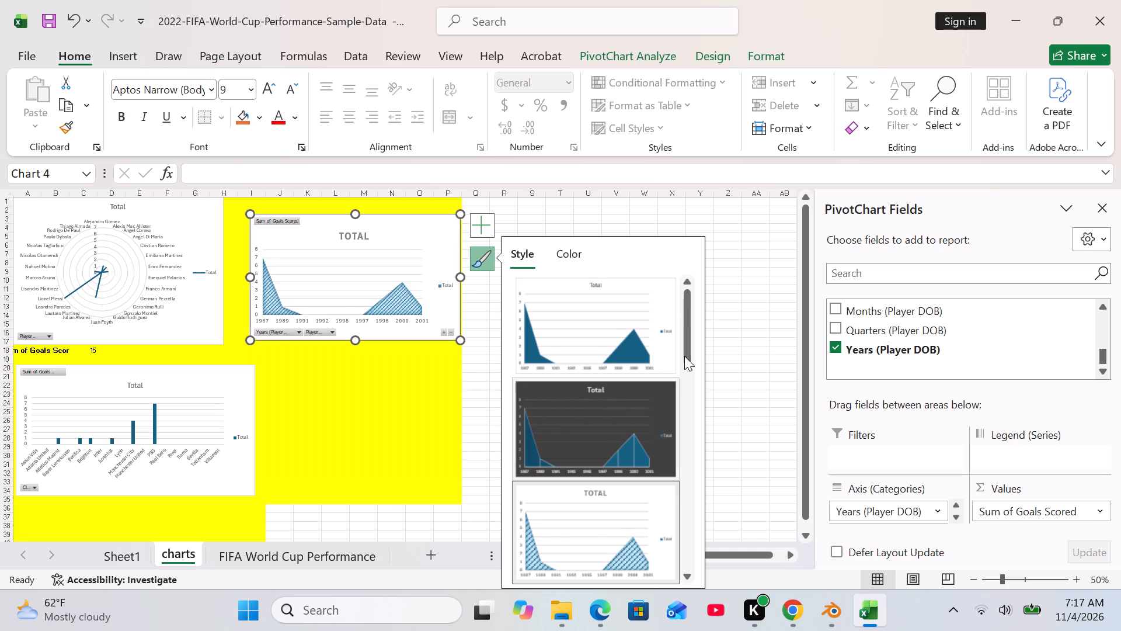
left_click_drag(684, 356, 668, 508)
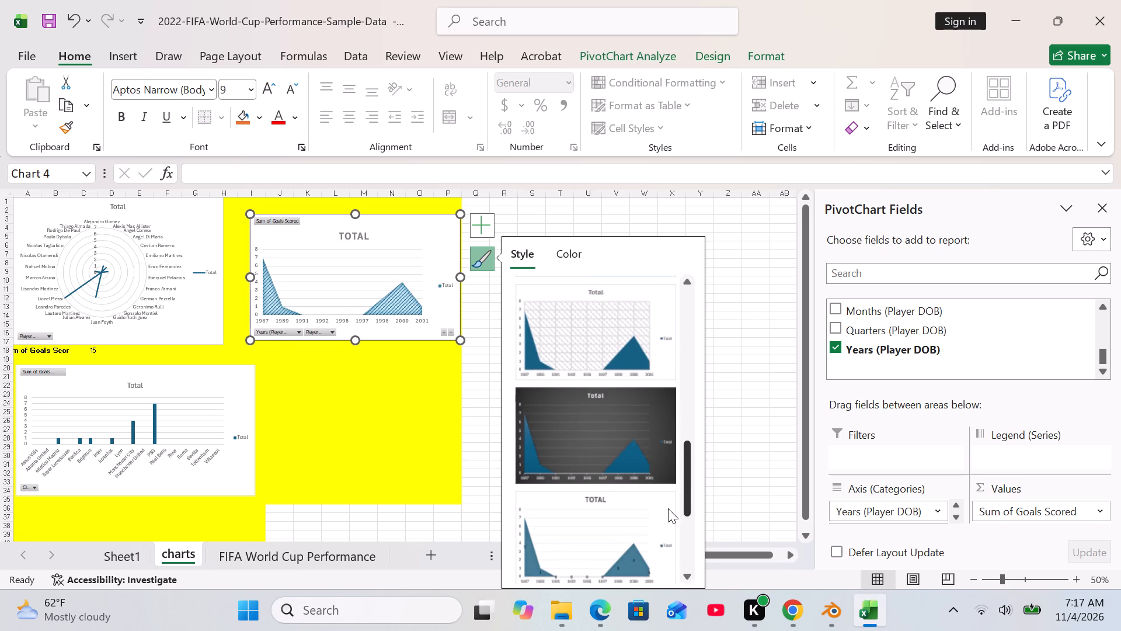
left_click_drag(668, 508, 663, 565)
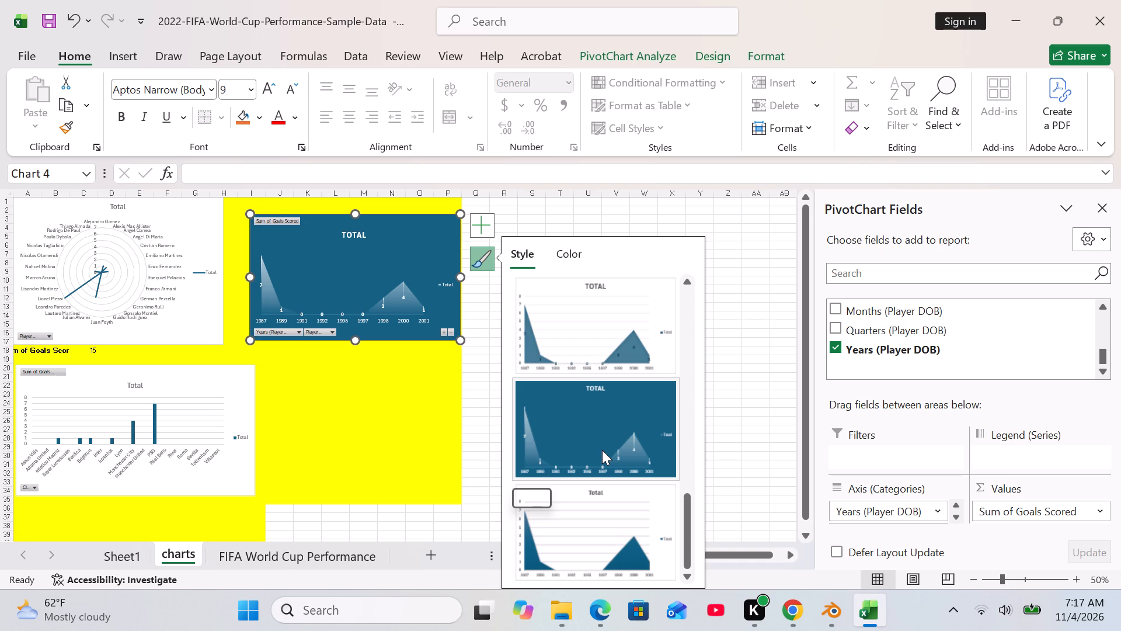
left_click(602, 450)
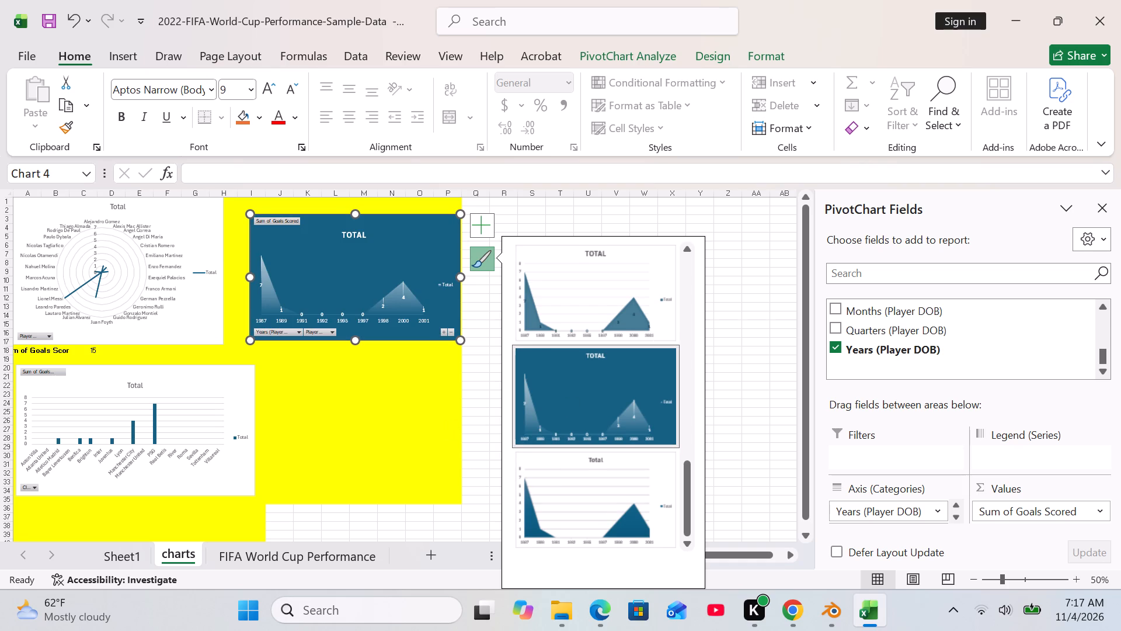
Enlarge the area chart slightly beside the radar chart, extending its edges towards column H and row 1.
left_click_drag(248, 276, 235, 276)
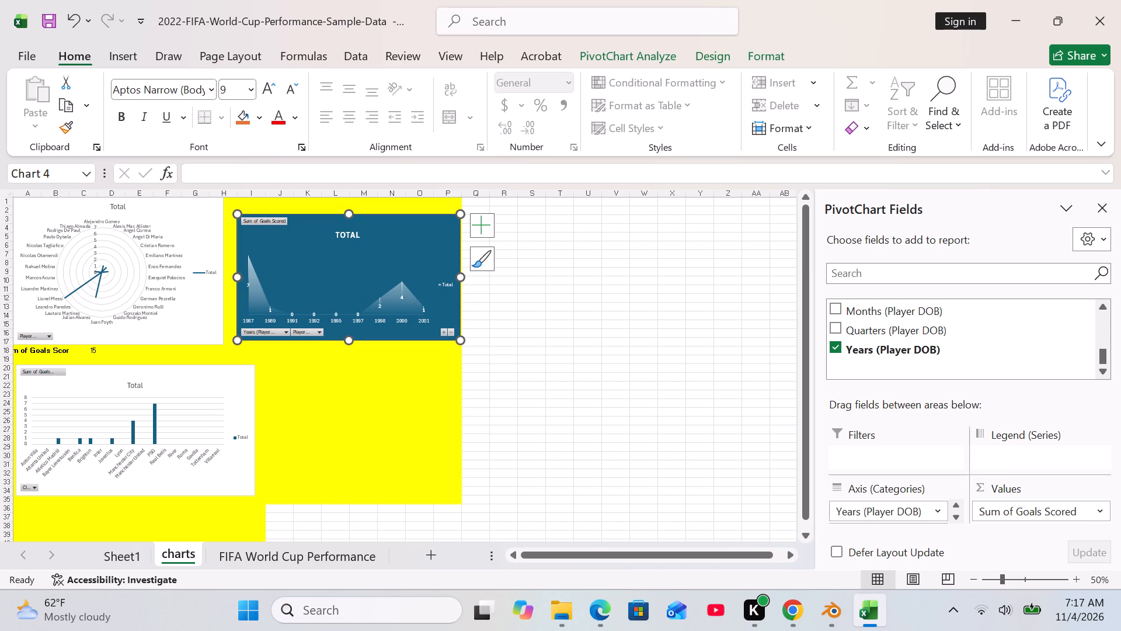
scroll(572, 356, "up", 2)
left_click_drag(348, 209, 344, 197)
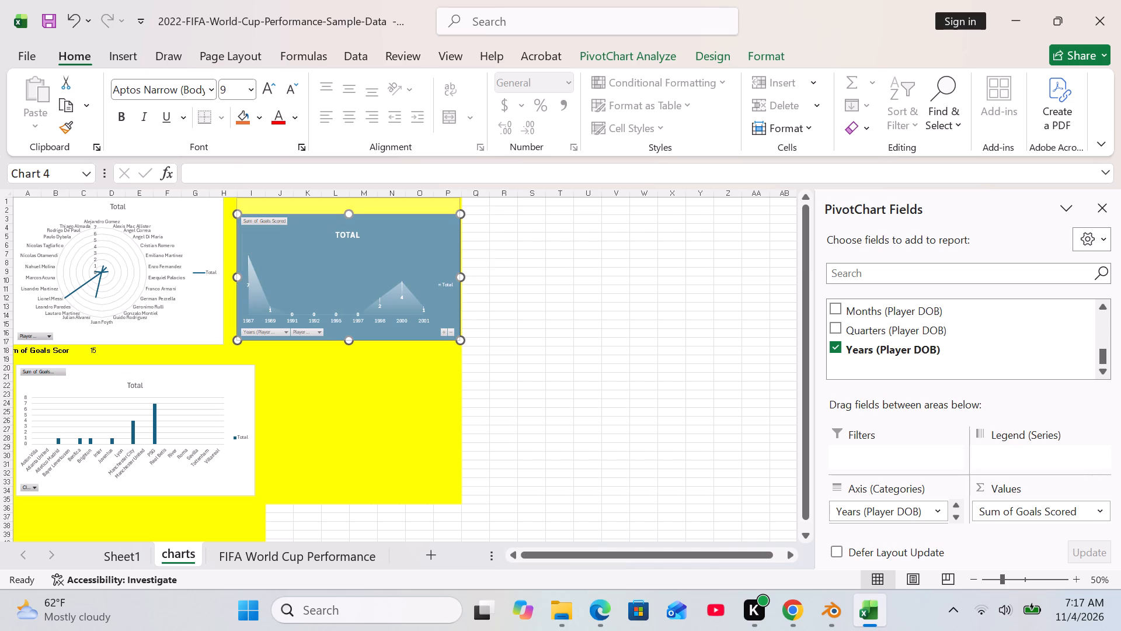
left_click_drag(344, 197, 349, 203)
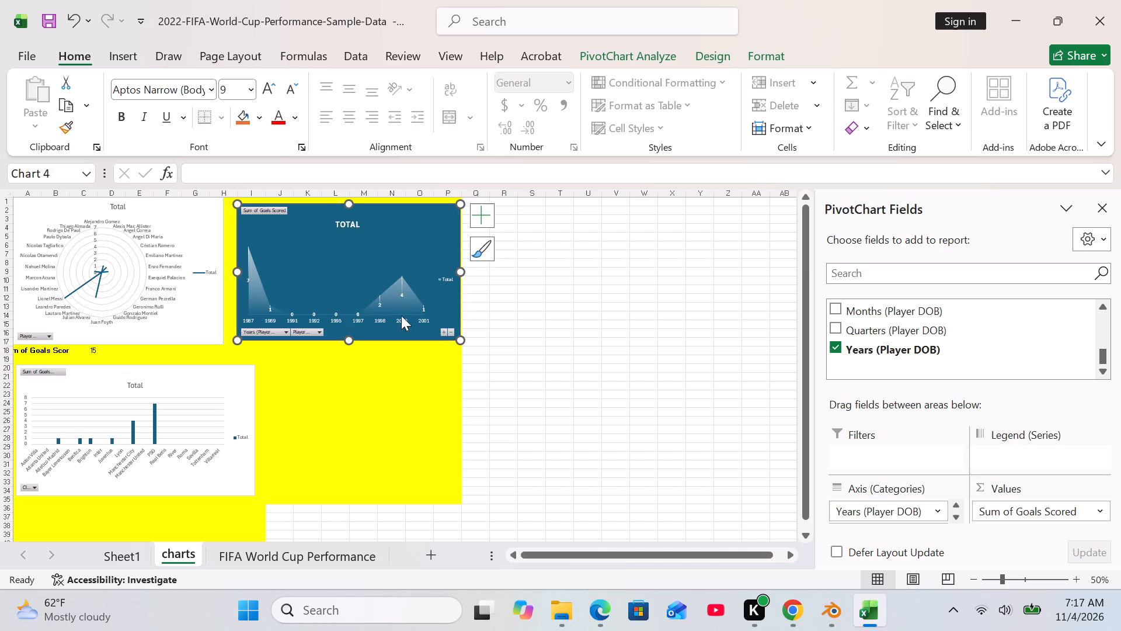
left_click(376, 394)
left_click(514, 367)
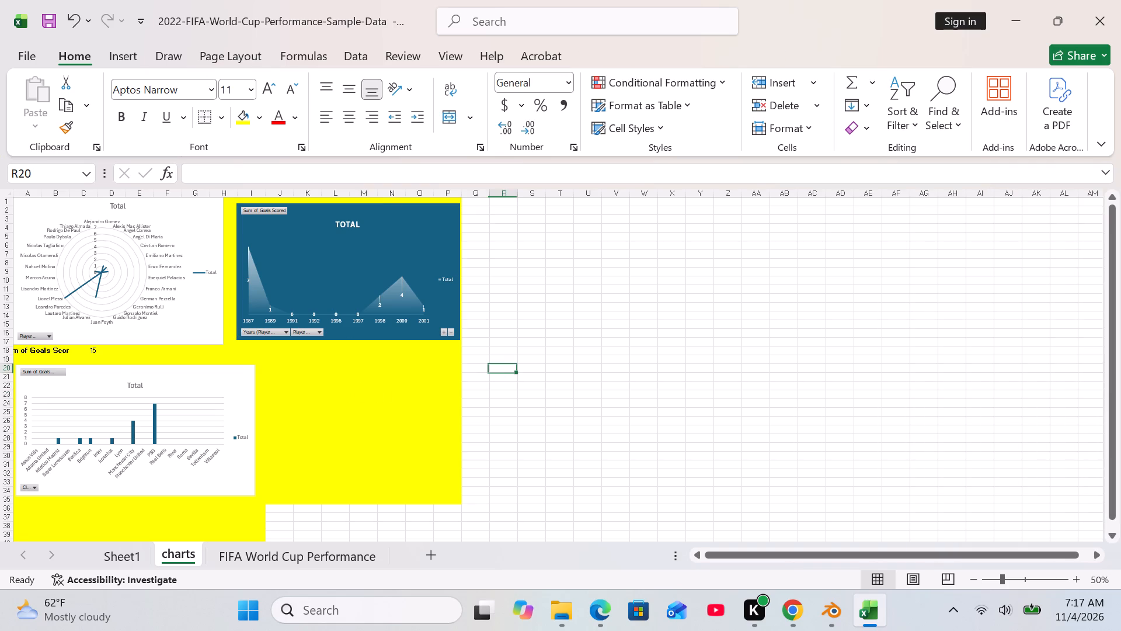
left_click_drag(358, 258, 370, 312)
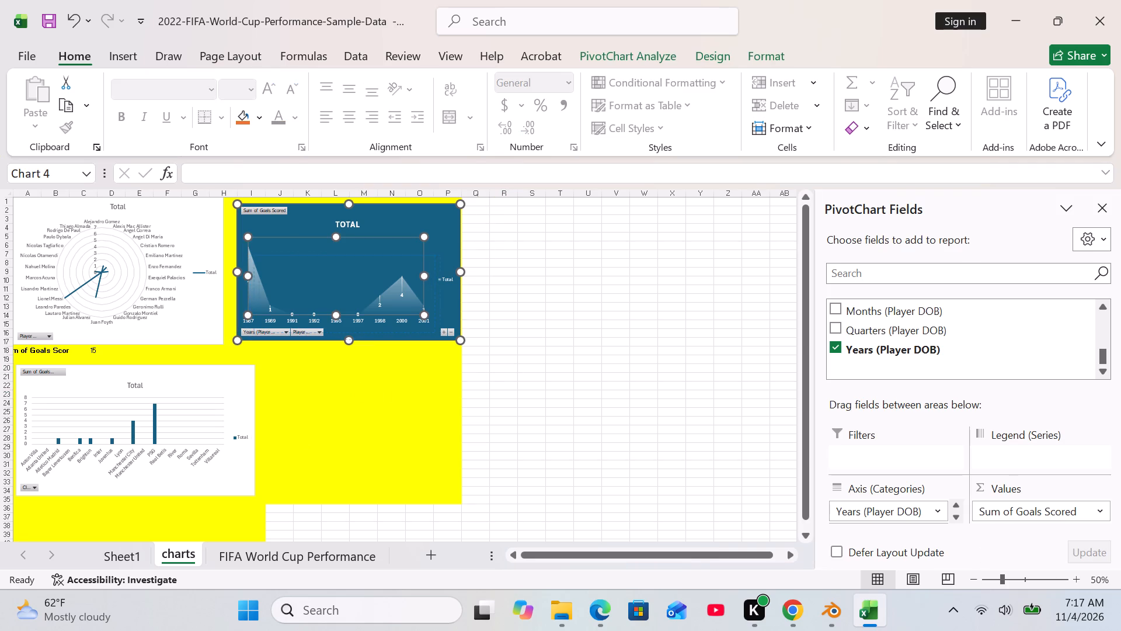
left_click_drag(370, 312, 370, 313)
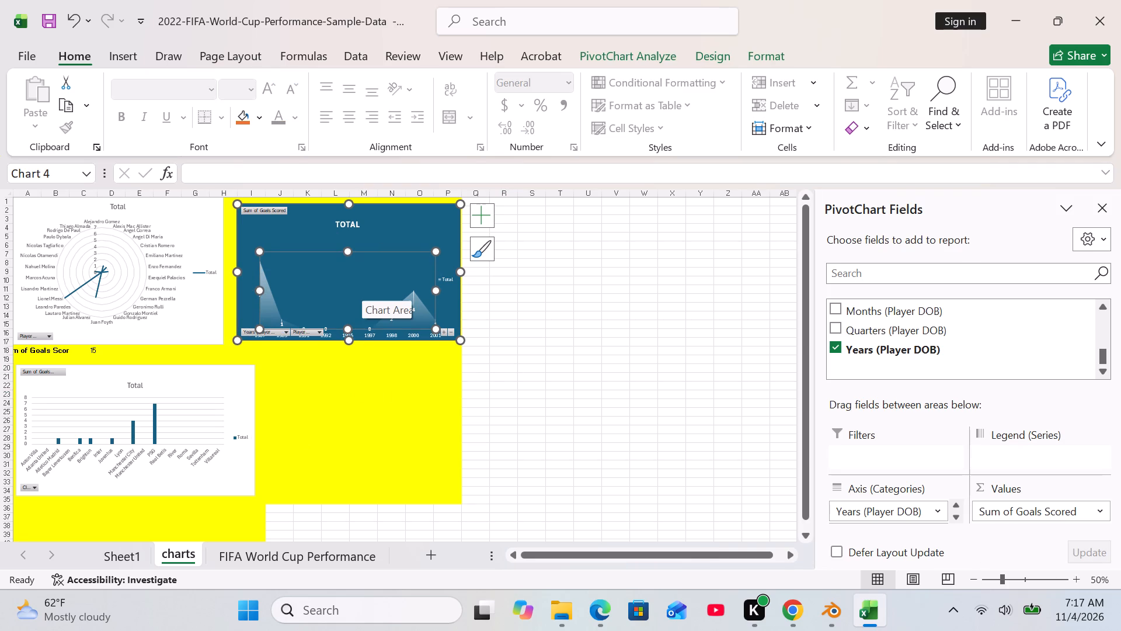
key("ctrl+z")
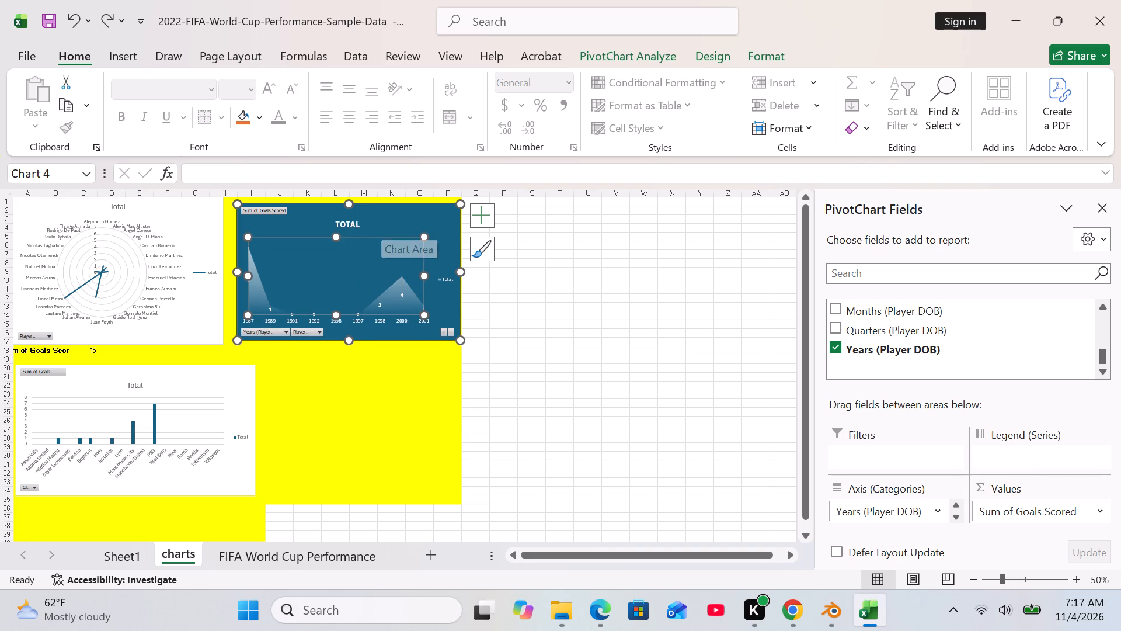
Move the area chart aside and place the club column chart beside the radar chart, over about columns H to P.
left_click_drag(381, 222, 488, 350)
left_click(158, 377)
left_click_drag(158, 377, 173, 367)
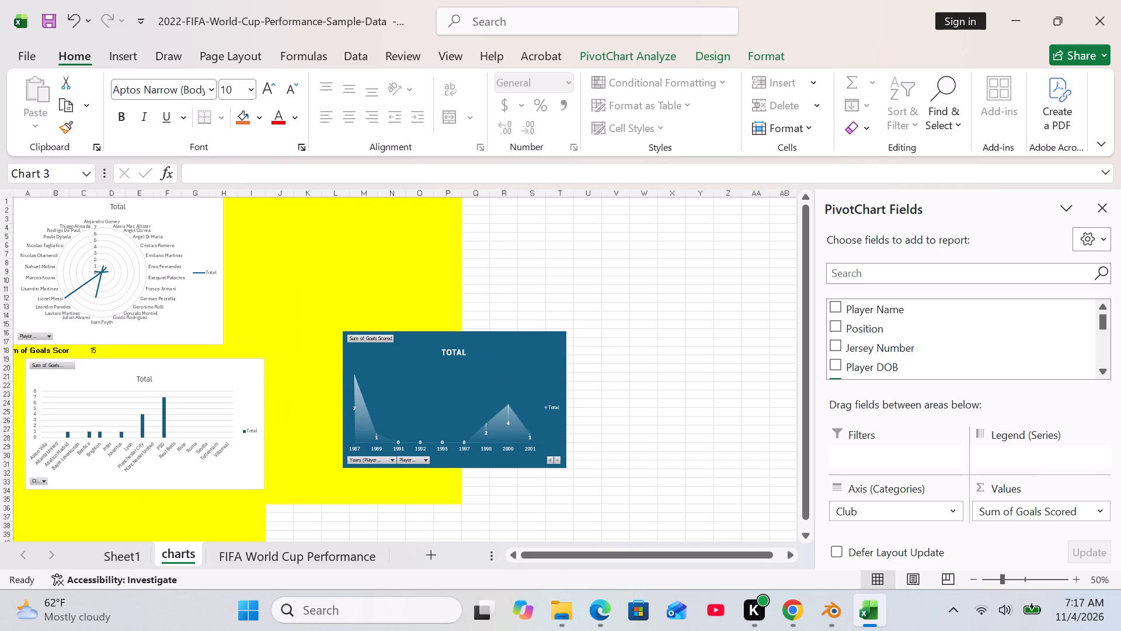
left_click_drag(173, 367, 372, 220)
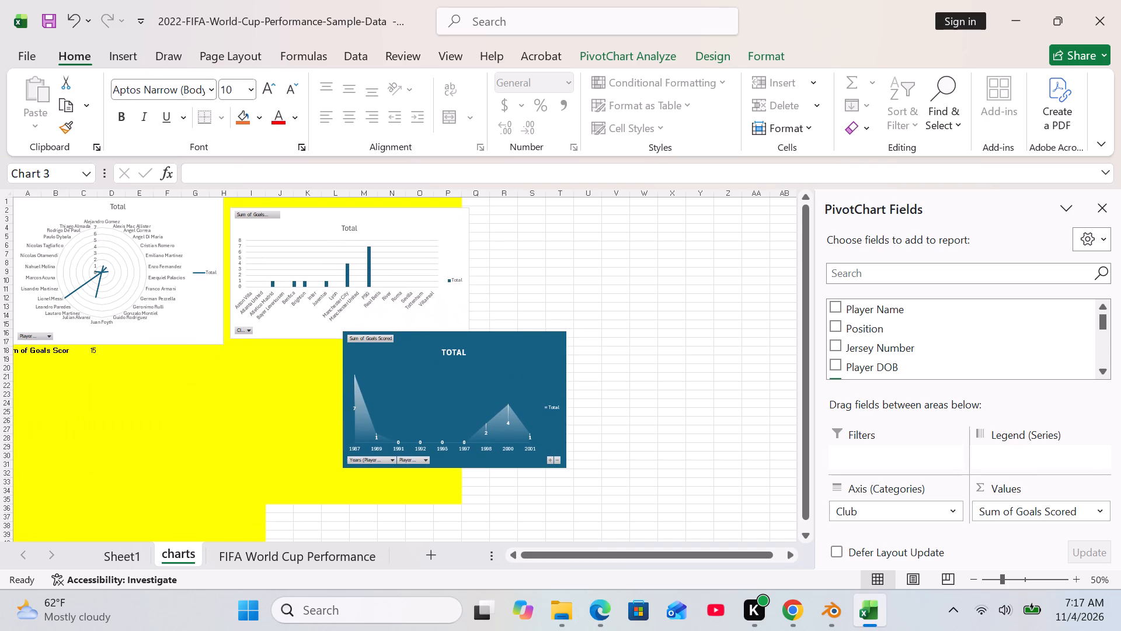
left_click_drag(372, 220, 367, 211)
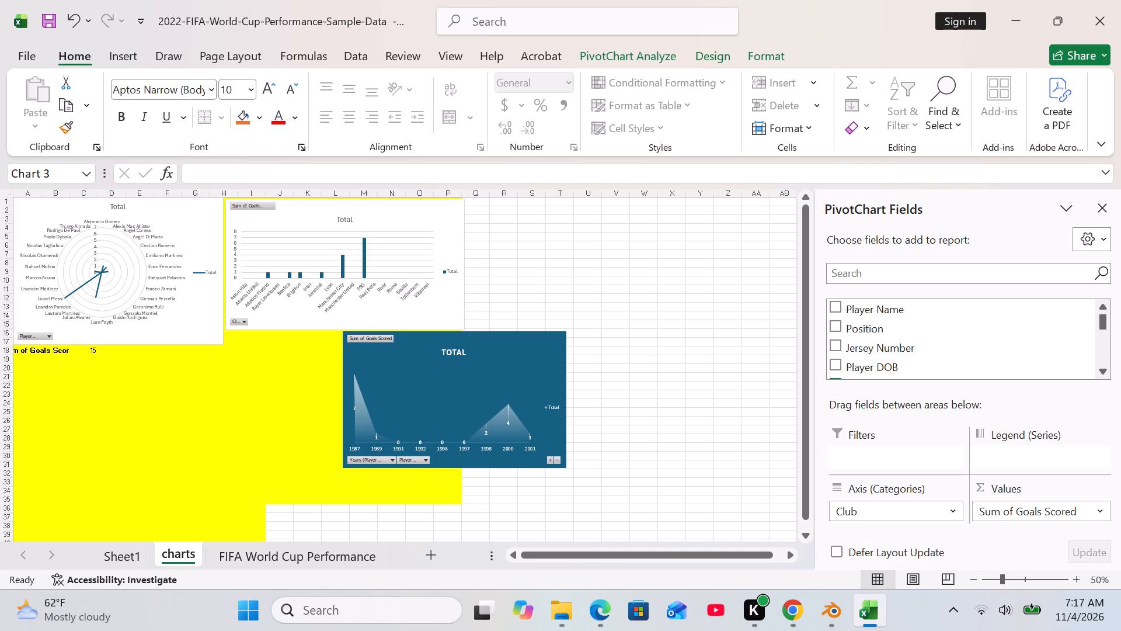
Place the area chart below the radar chart and stretch it over about columns A to O, rows 21 to 39.
left_click(437, 367)
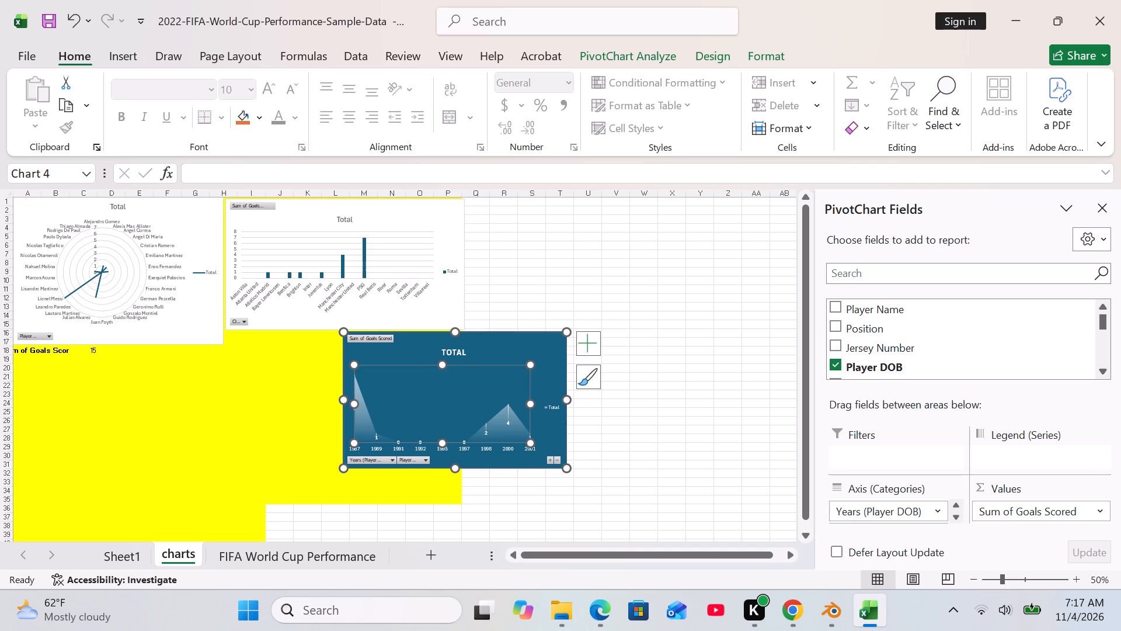
left_click_drag(413, 341, 114, 377)
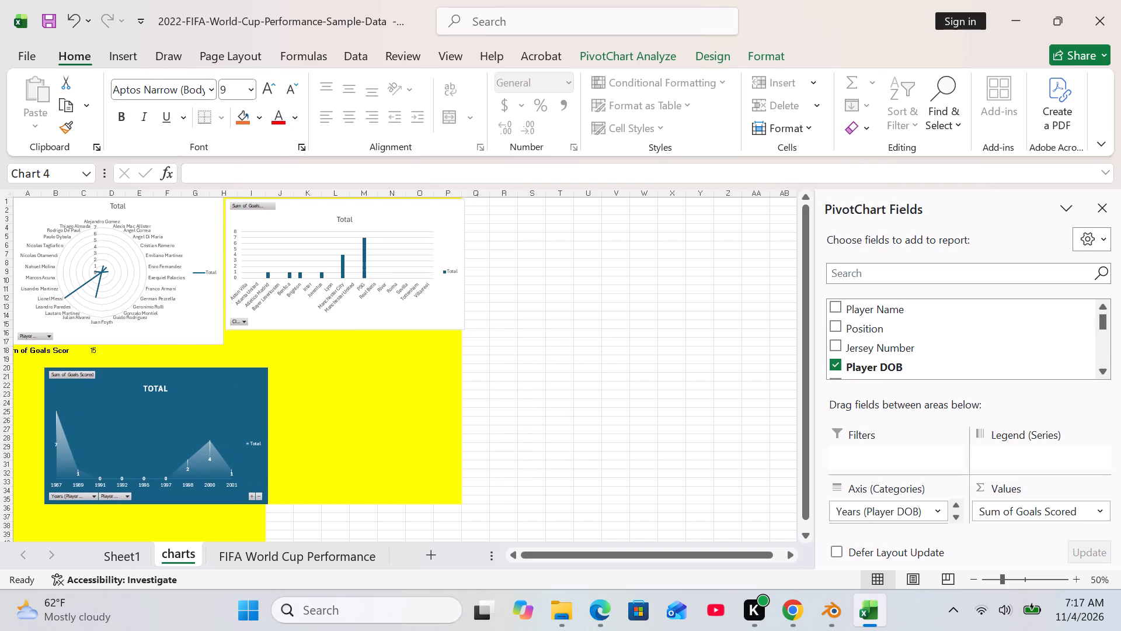
left_click_drag(114, 377, 92, 383)
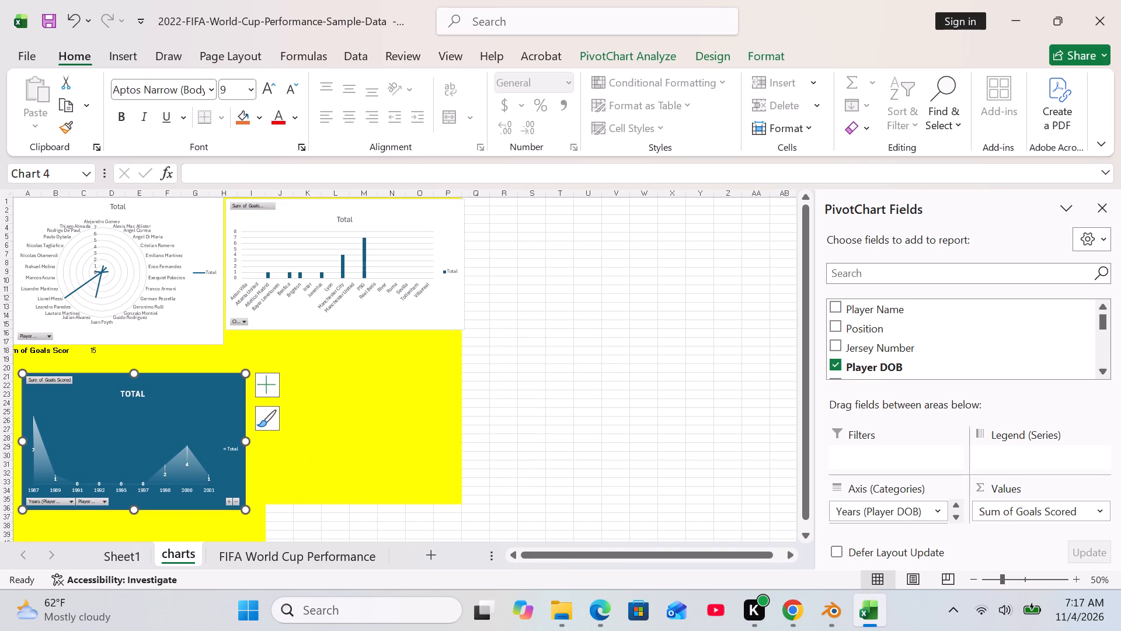
left_click_drag(242, 445, 384, 444)
left_click_drag(380, 444, 397, 444)
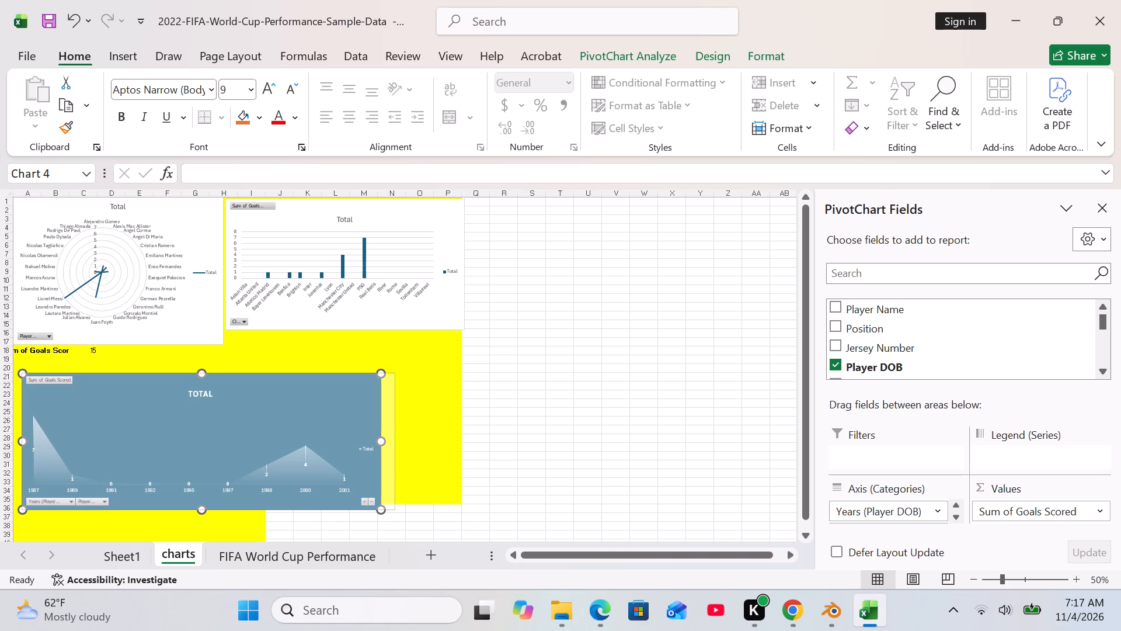
left_click_drag(397, 444, 433, 445)
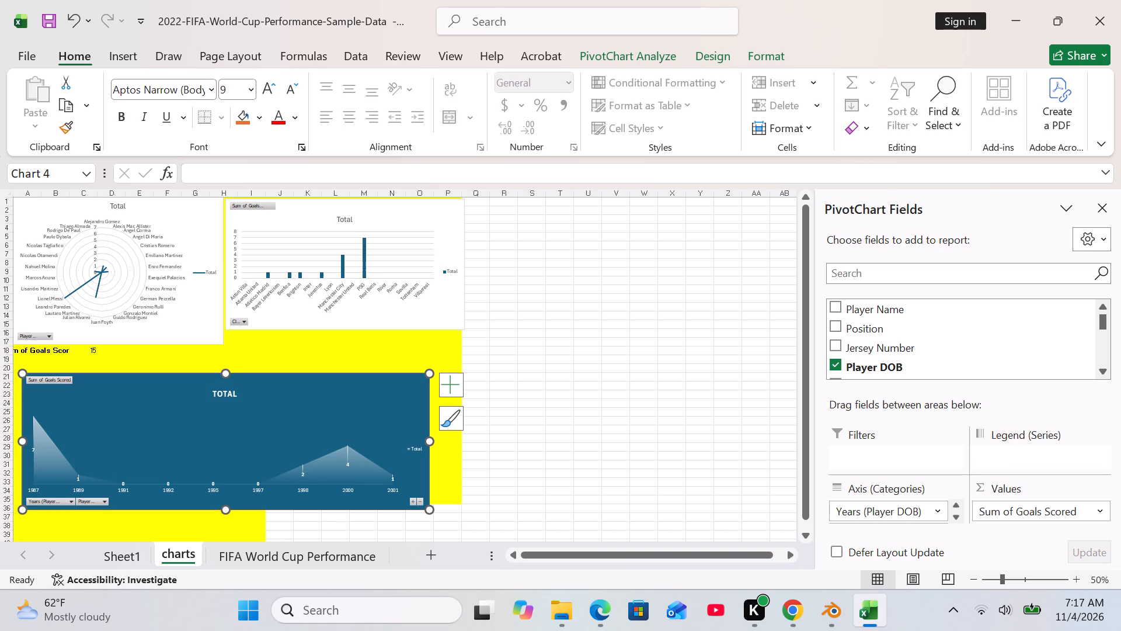
left_click_drag(228, 508, 228, 530)
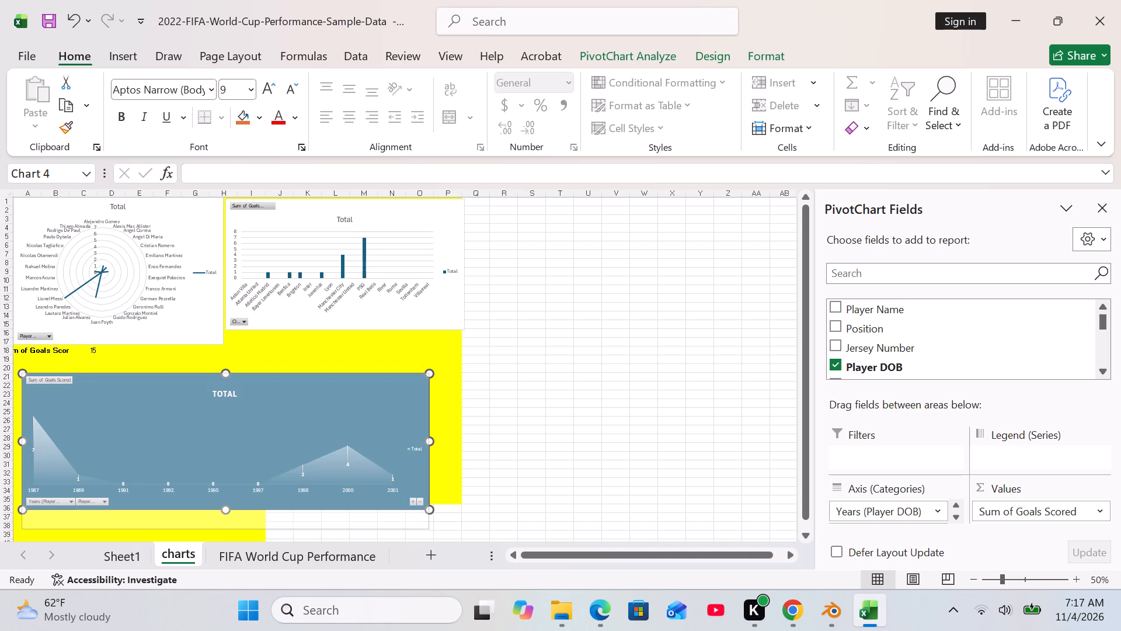
left_click_drag(228, 530, 228, 536)
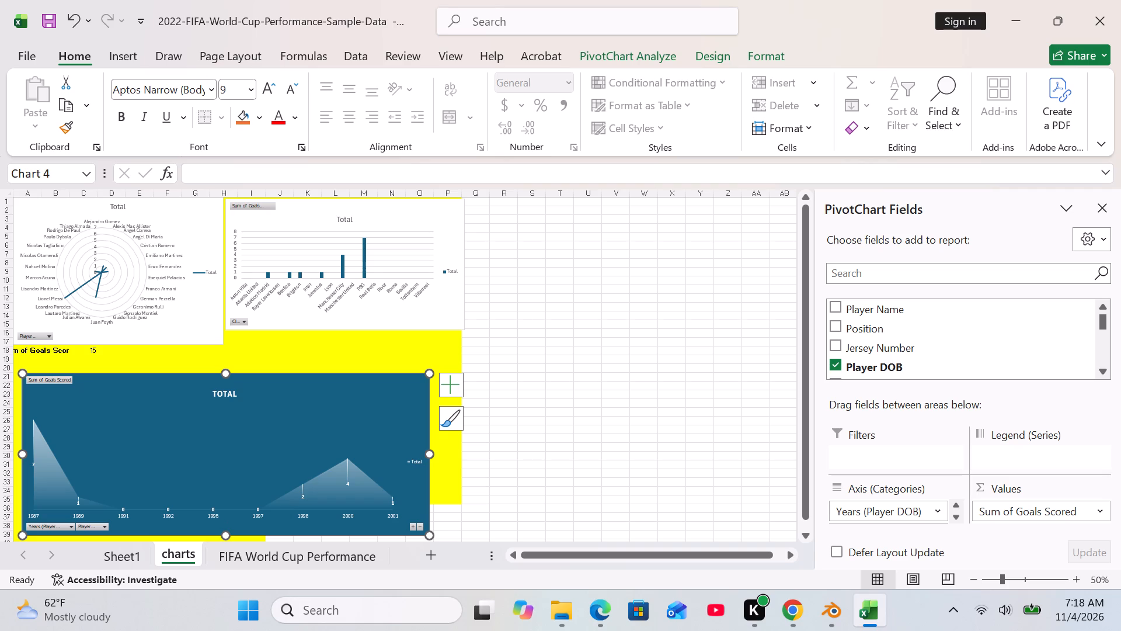
Lengthen the club column chart to about row 17 so its lower edge aligns with the radar chart.
left_click(319, 323)
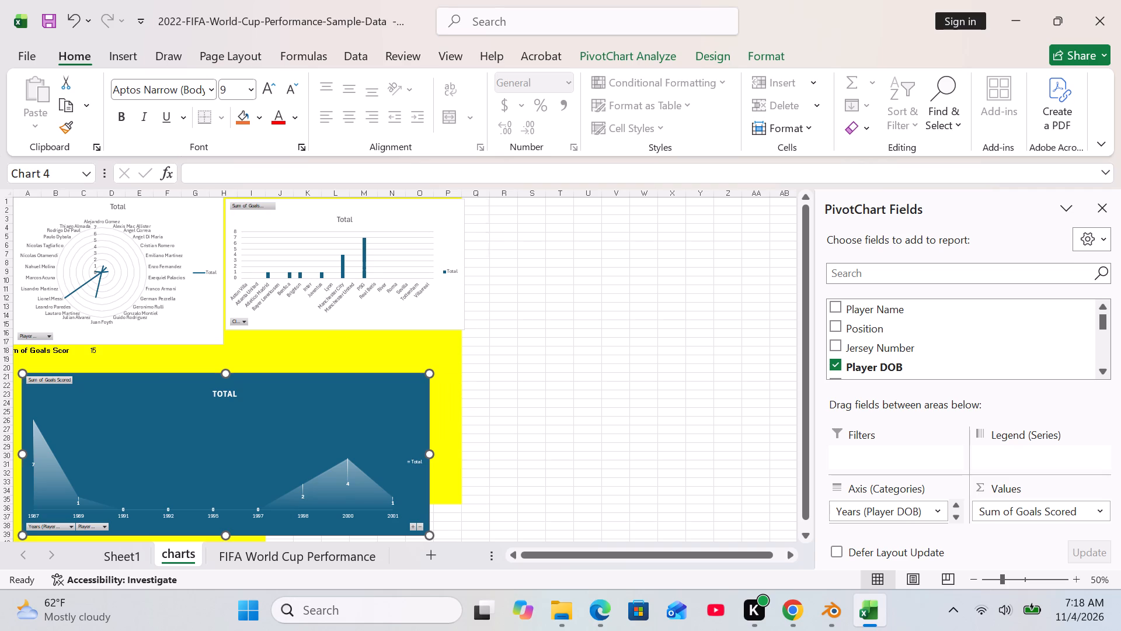
left_click_drag(342, 328, 344, 338)
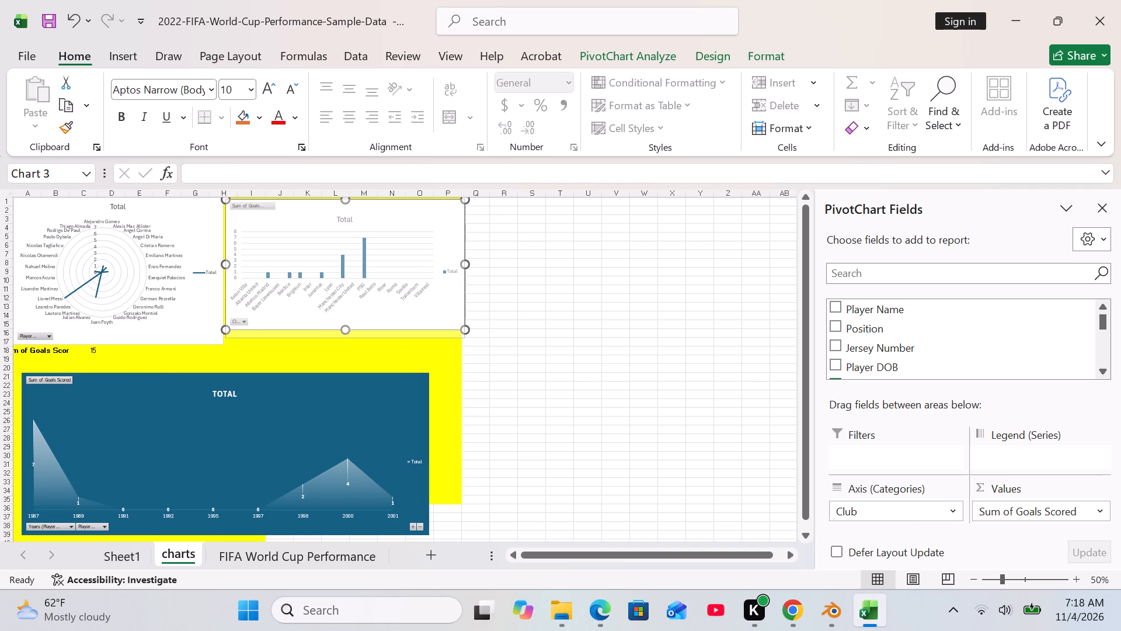
left_click_drag(344, 338, 344, 343)
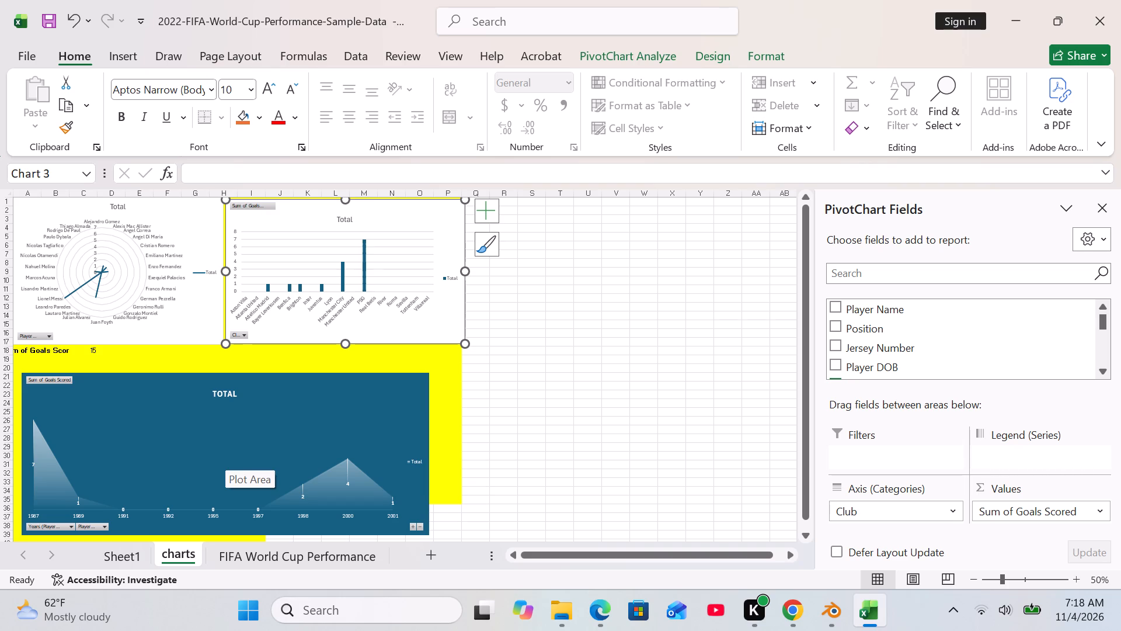
Make the goals total in cell C18 bold.
left_click(94, 351)
left_click(121, 117)
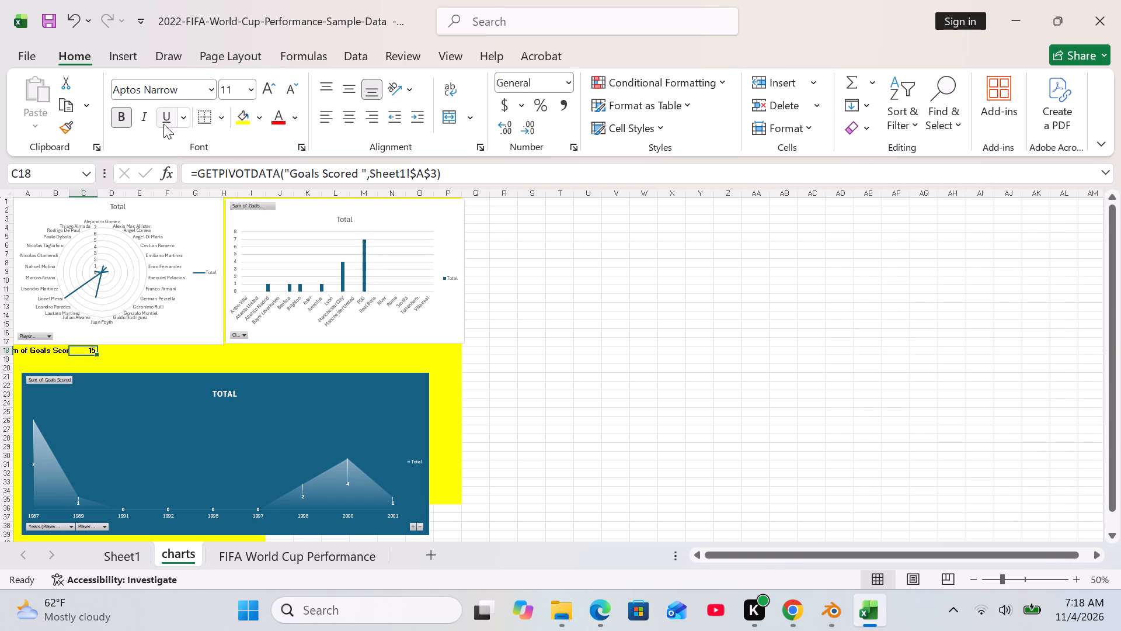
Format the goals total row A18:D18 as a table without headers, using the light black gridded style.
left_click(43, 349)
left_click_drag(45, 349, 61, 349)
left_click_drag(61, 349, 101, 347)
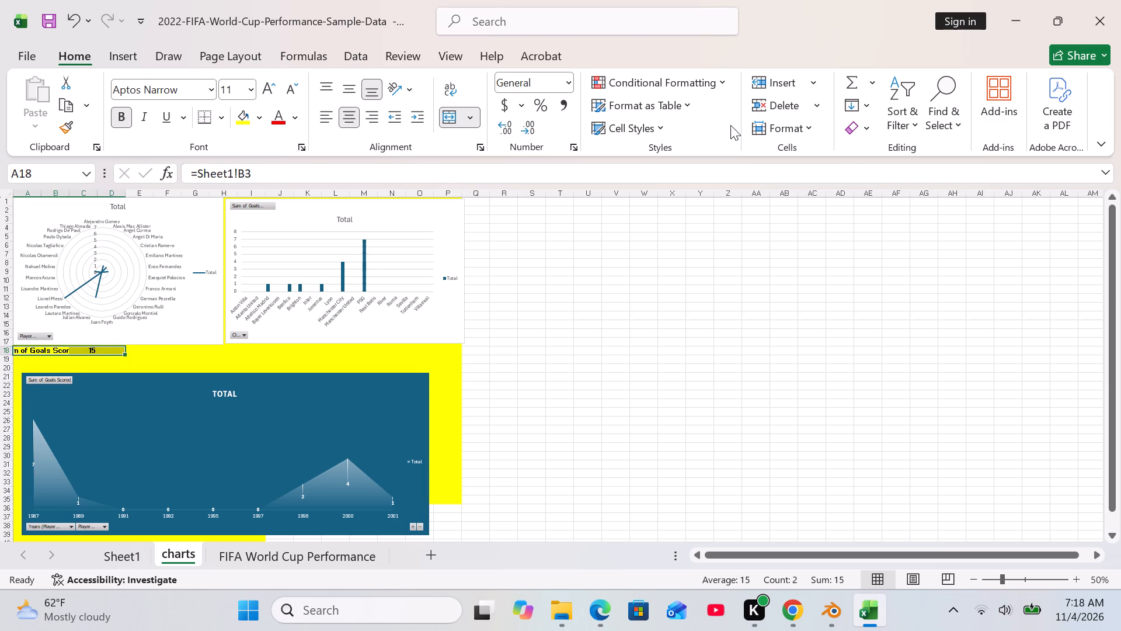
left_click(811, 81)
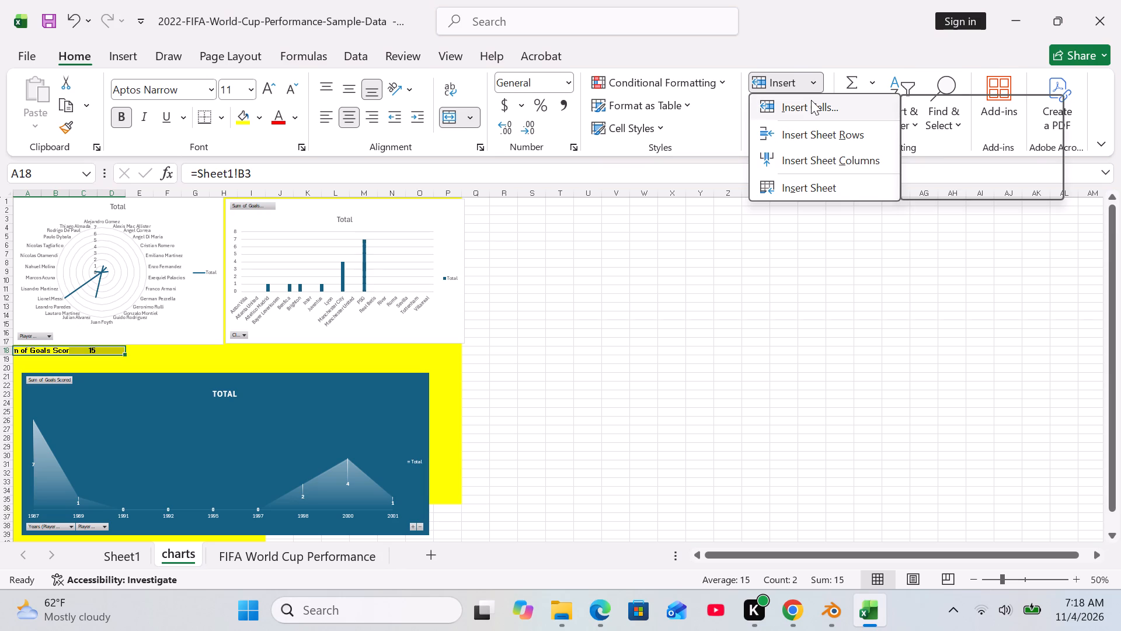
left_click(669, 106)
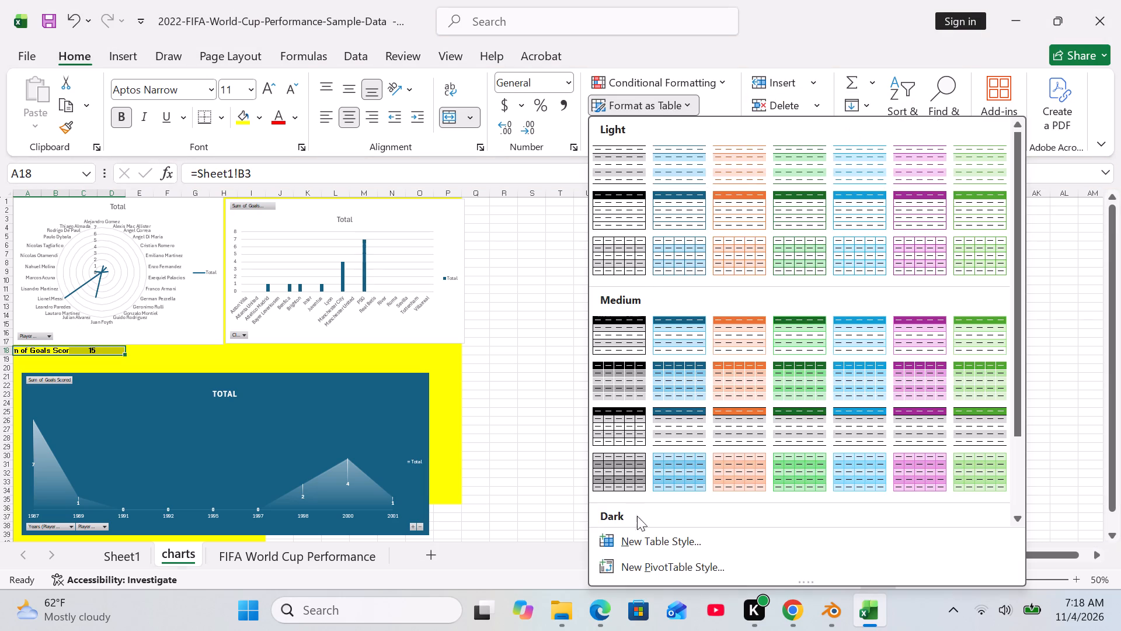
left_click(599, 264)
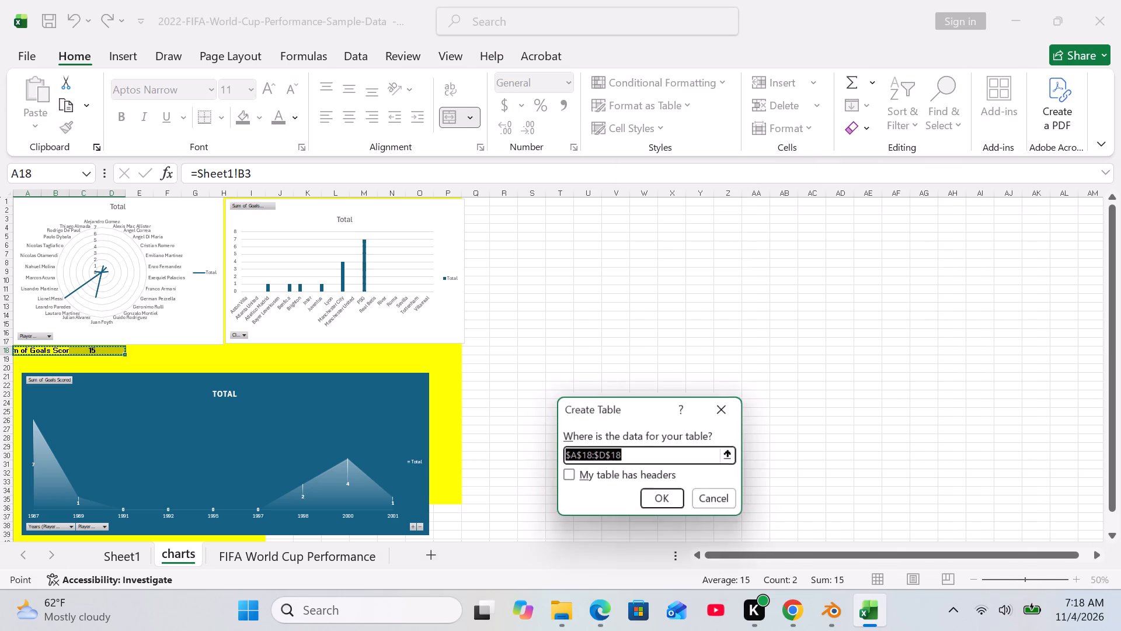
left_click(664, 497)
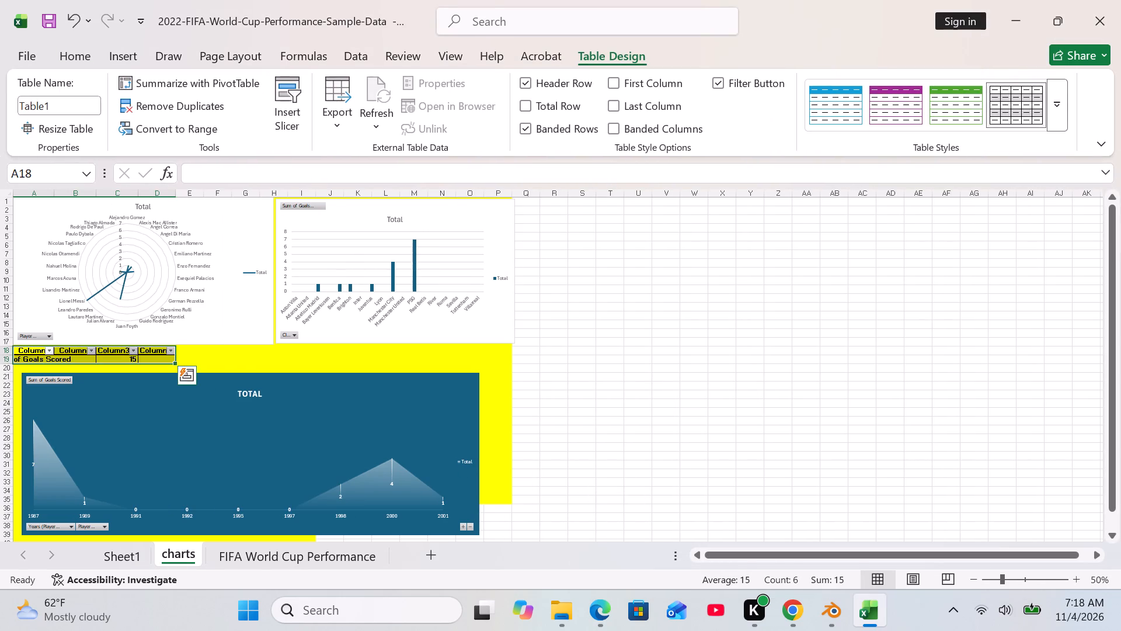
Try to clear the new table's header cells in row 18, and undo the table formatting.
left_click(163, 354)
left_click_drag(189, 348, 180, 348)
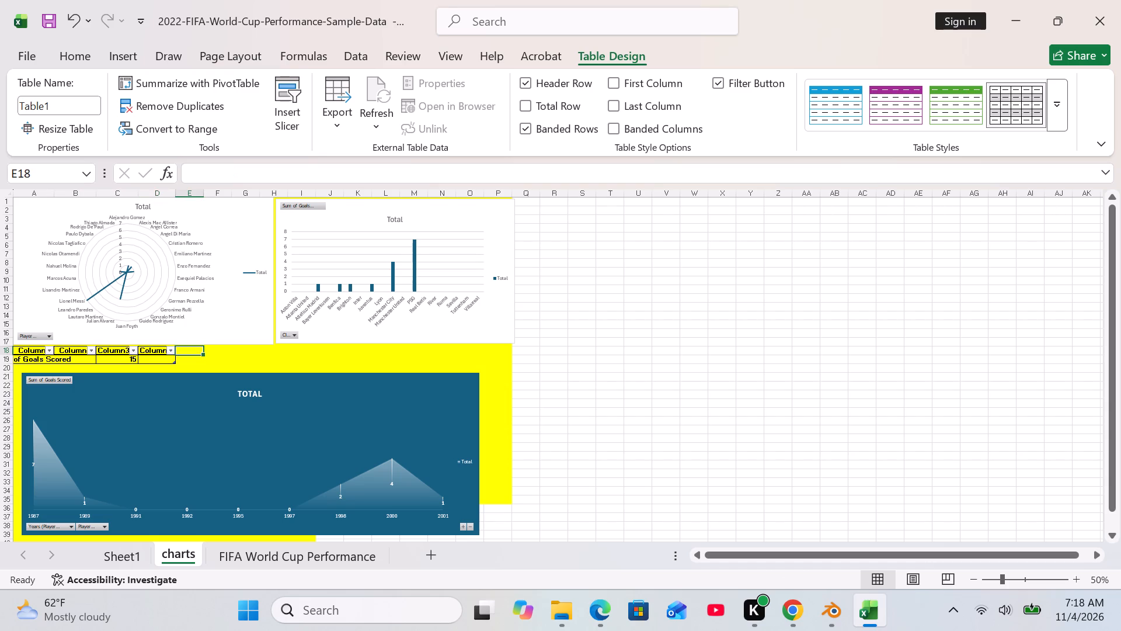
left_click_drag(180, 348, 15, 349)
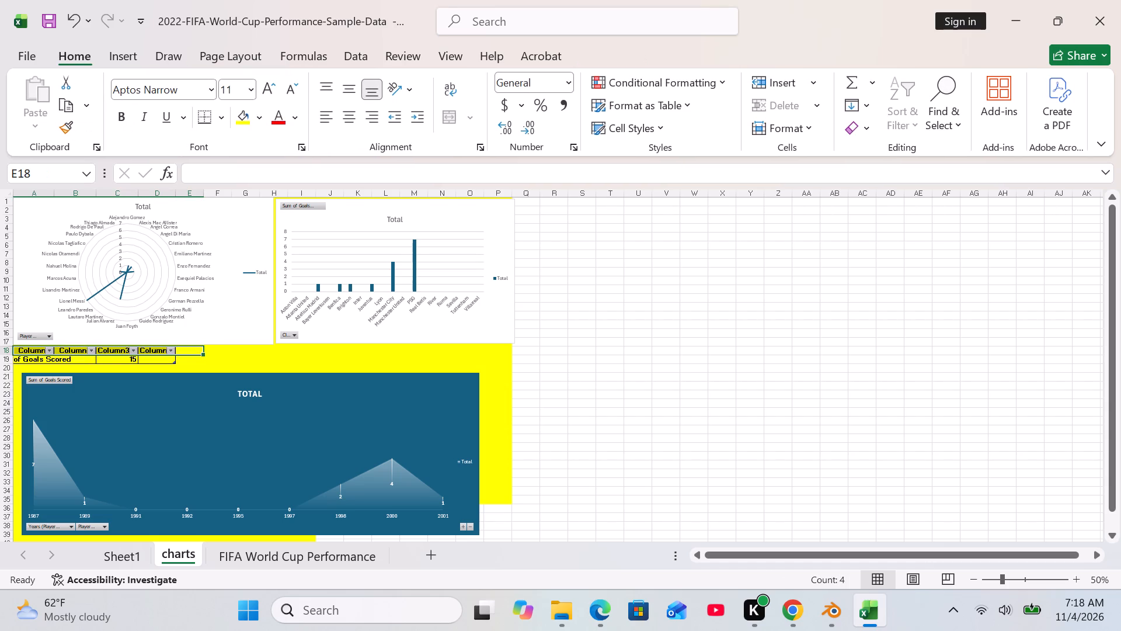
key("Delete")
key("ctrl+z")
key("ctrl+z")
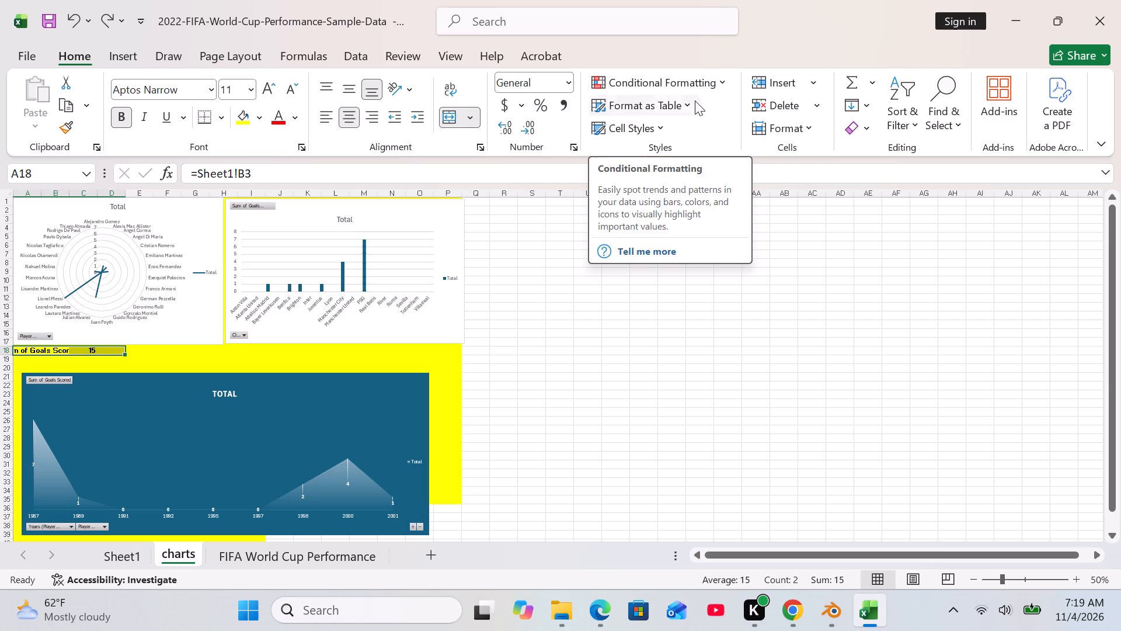
Browse the cell styles and the table styles for the goals total row A18:D18.
left_click(666, 124)
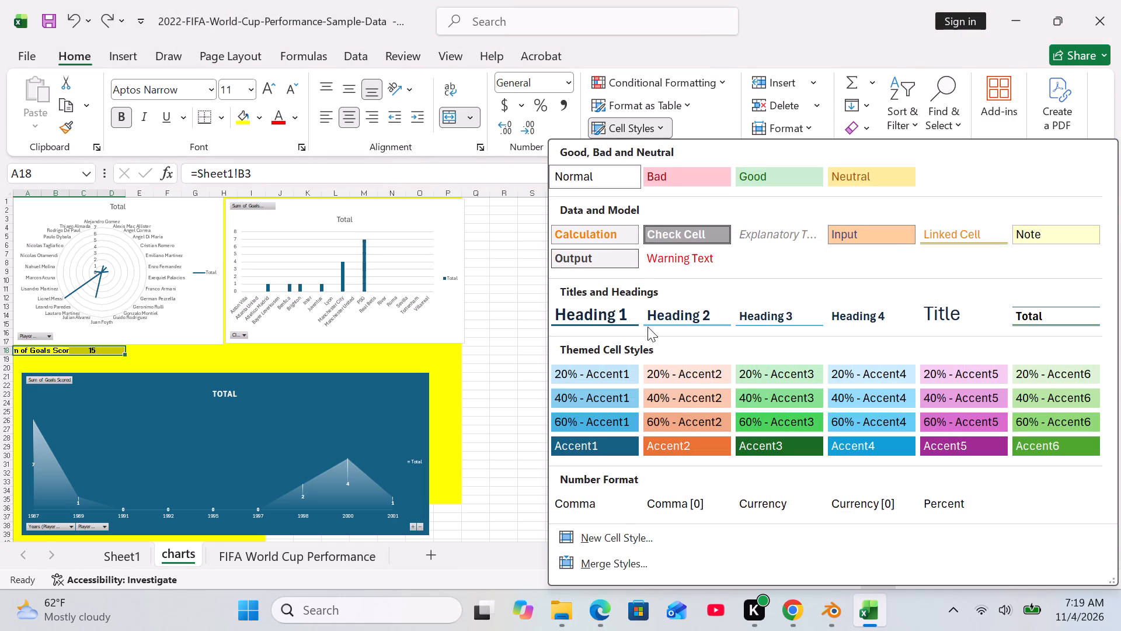
left_click(680, 102)
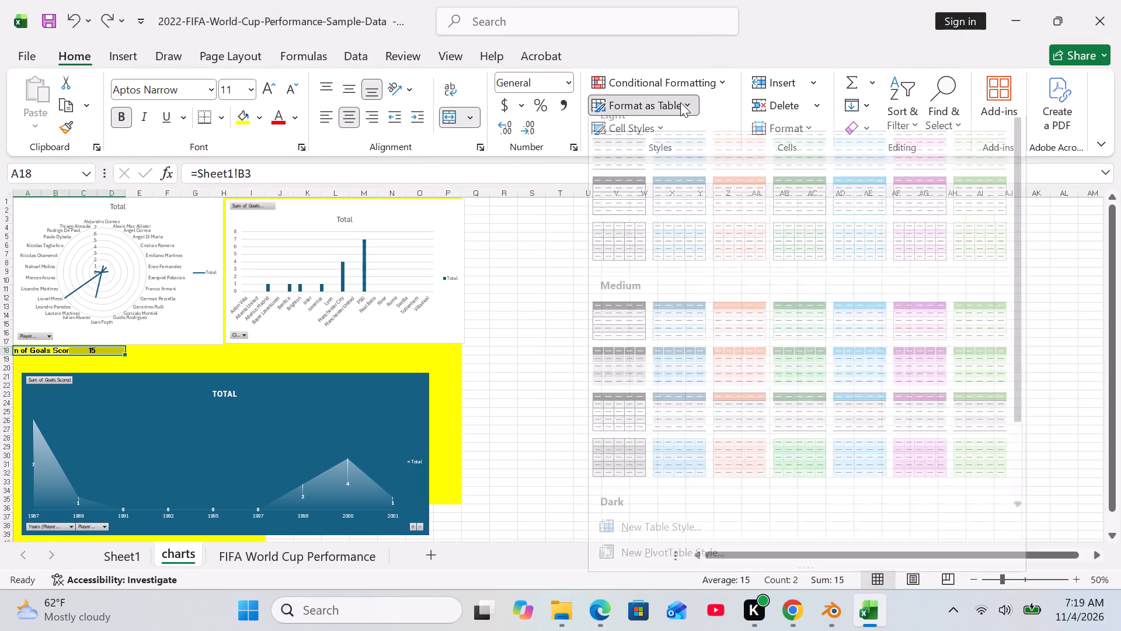